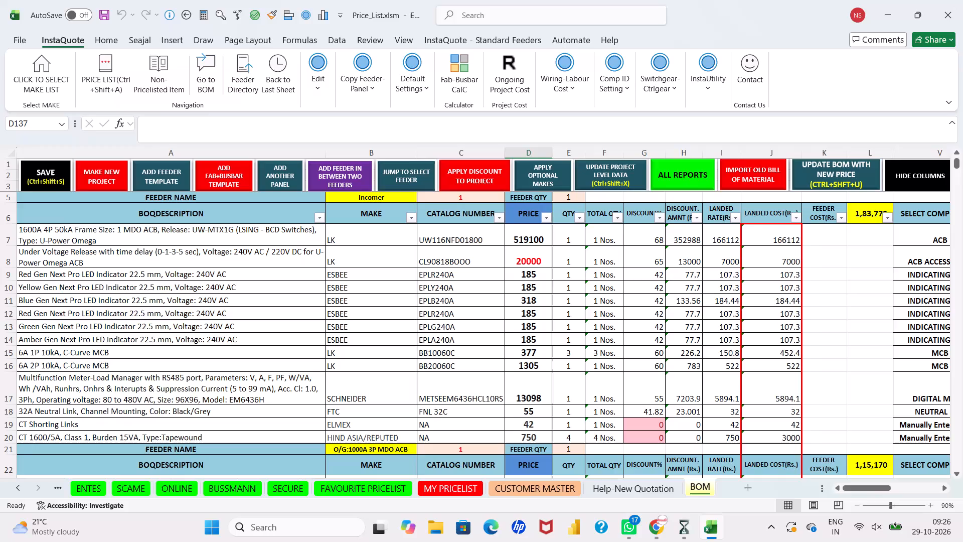
Save the Price_List workbook with the BOM sheet's own save command.
left_click(55, 175)
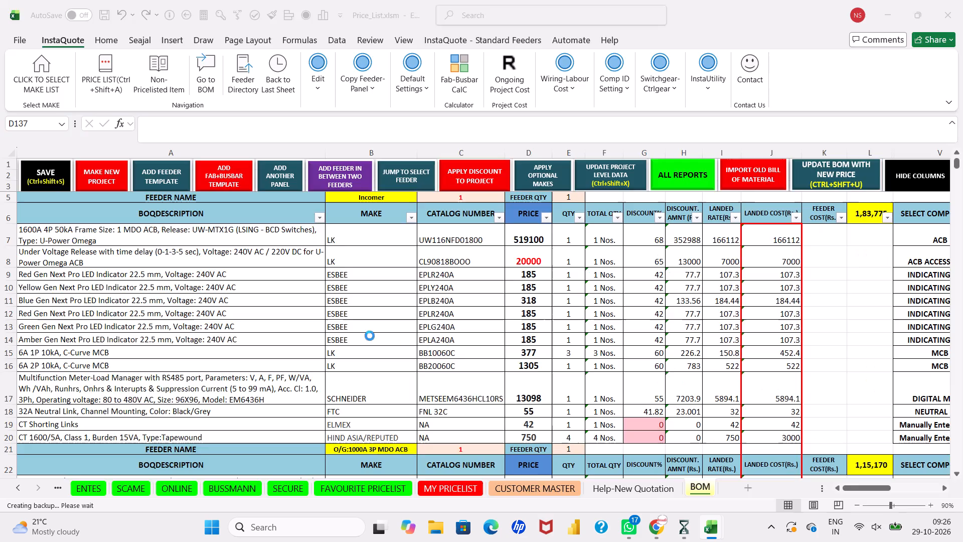
Acknowledge the InstaQuote project backup notice to finish the save.
left_click(575, 332)
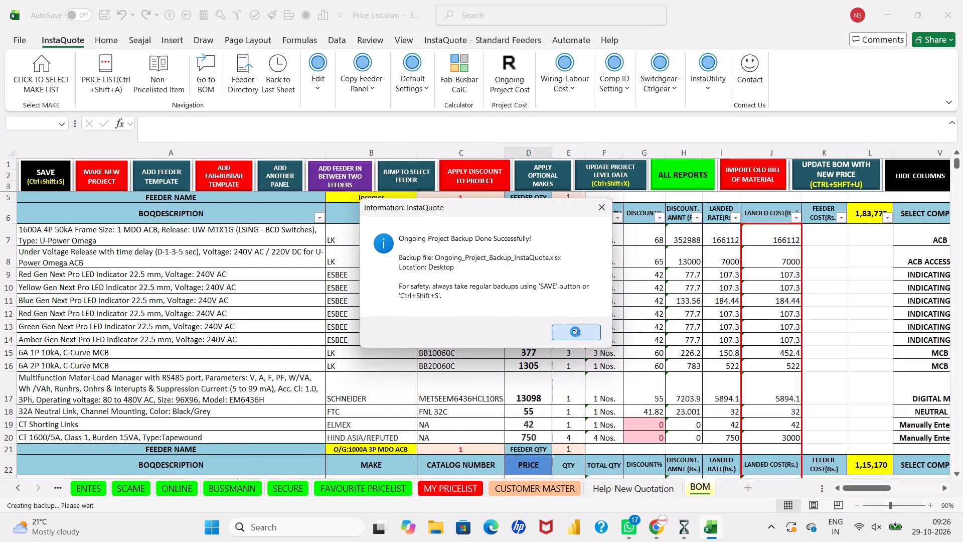
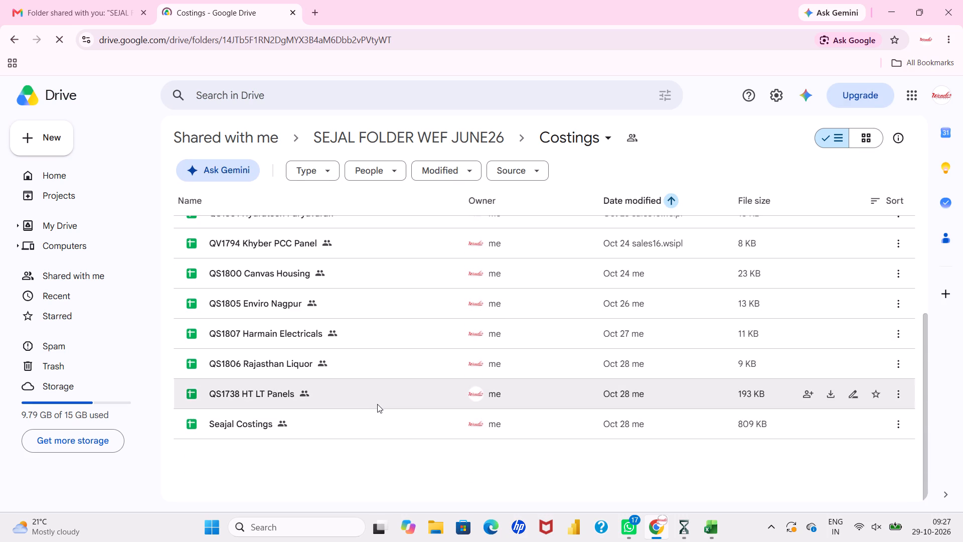
Open the QS1806 Rajasthan Liquor spreadsheet from the shared Costings folder.
scroll(378, 416, "up", 2)
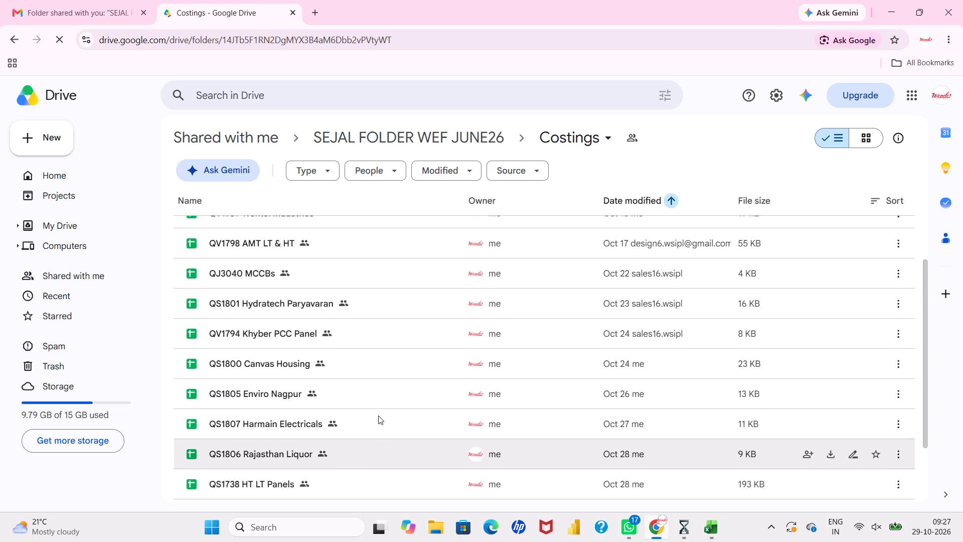
scroll(378, 416, "up", 1)
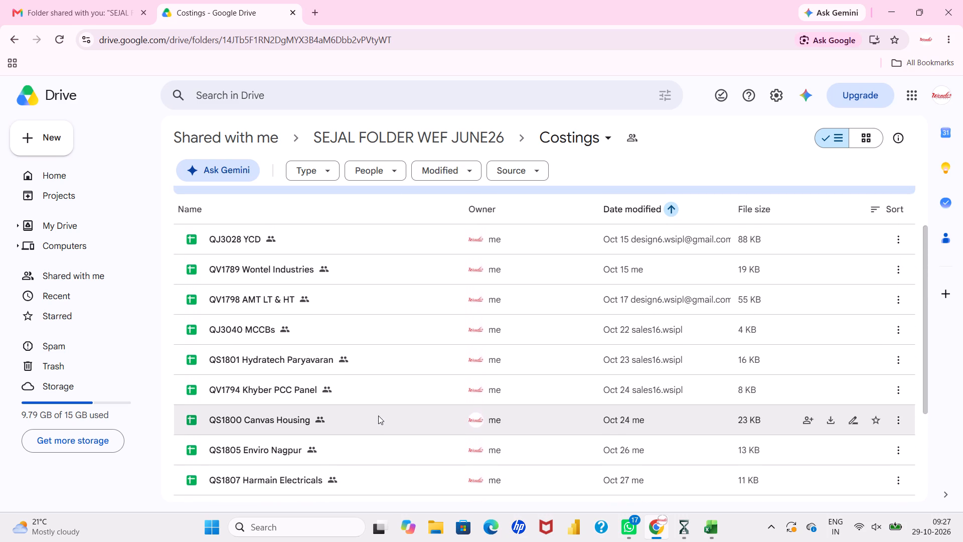
scroll(378, 416, "up", 2)
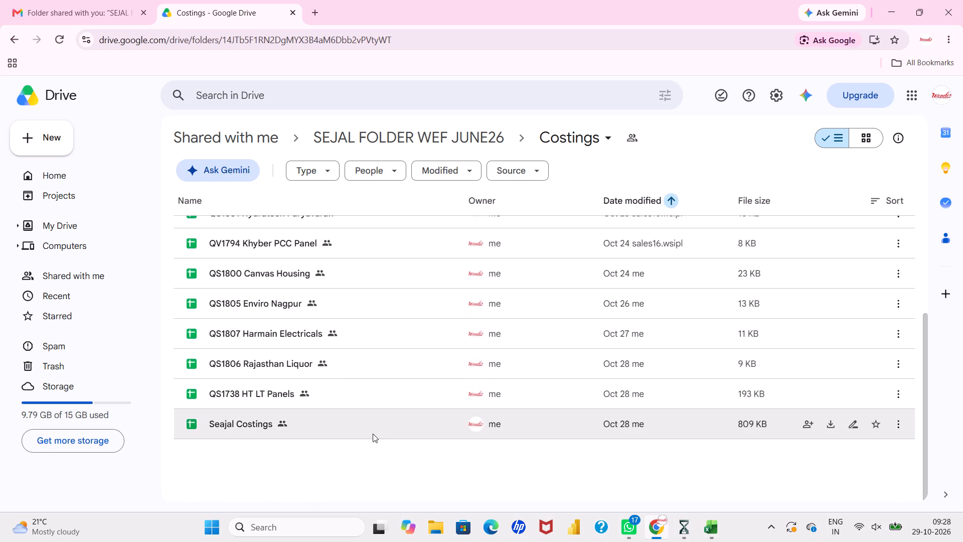
double_click(373, 372)
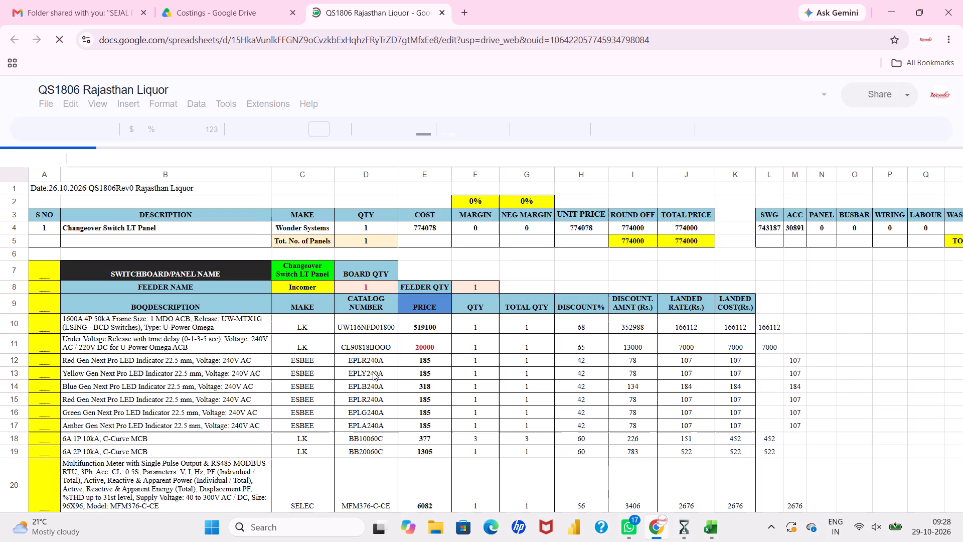
Delete the Under Voltage Release row and the 6A 2P 10kA C-Curve MCB row from the O/G:1000A 3P MDO ACB feeder.
scroll(313, 410, "down", 1)
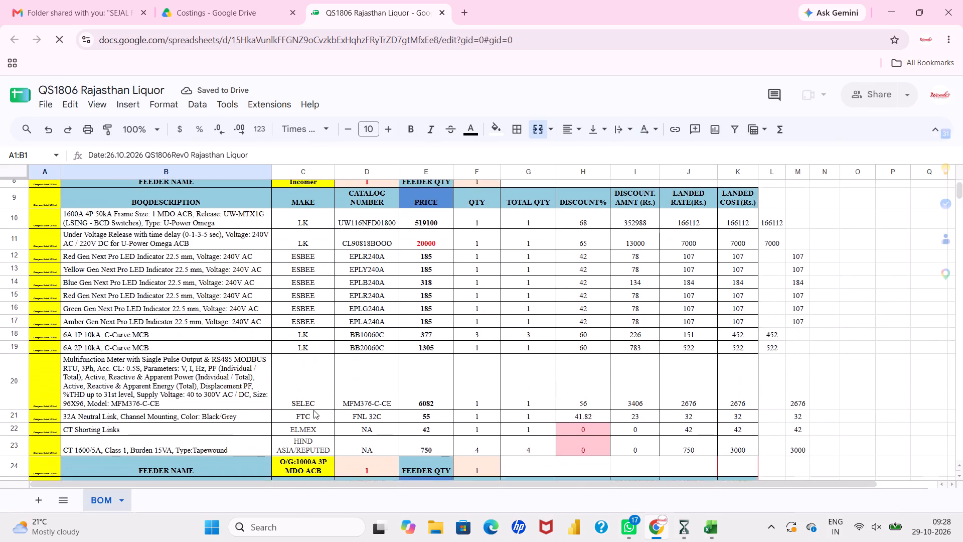
scroll(313, 410, "down", 4)
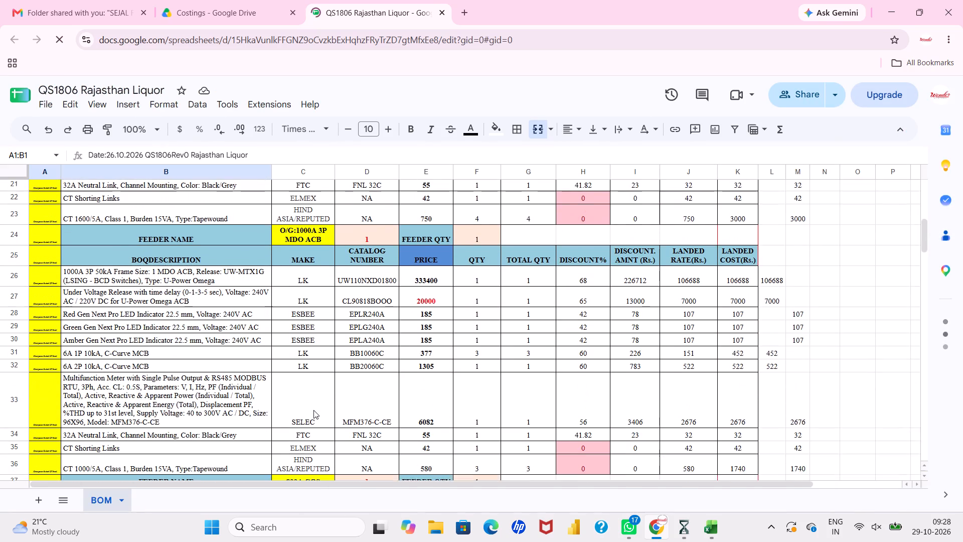
scroll(313, 410, "down", 1)
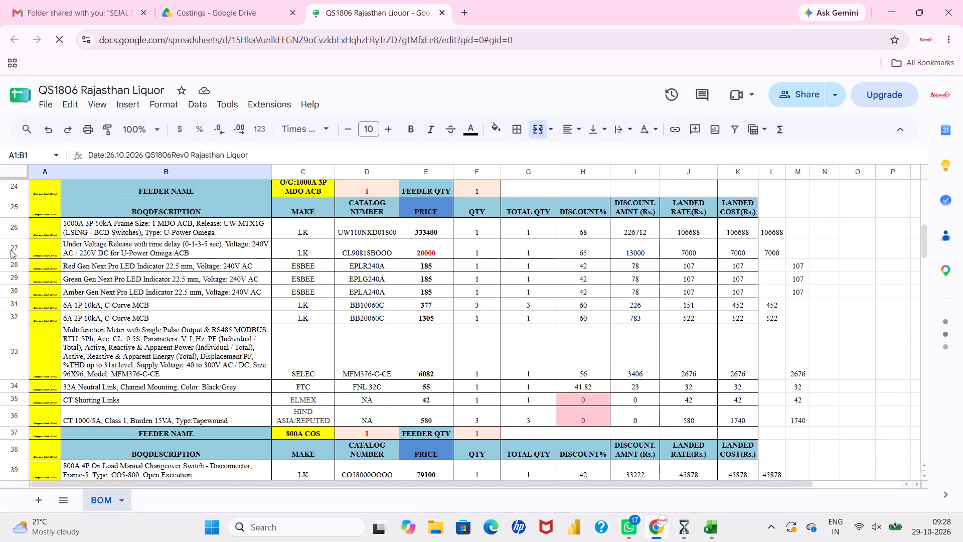
left_click(11, 250)
right_click(11, 250)
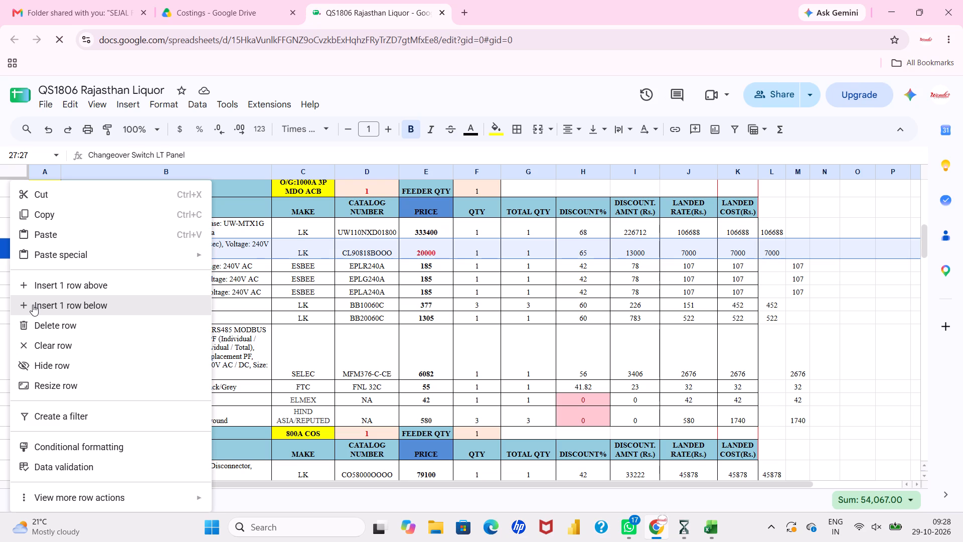
left_click(36, 322)
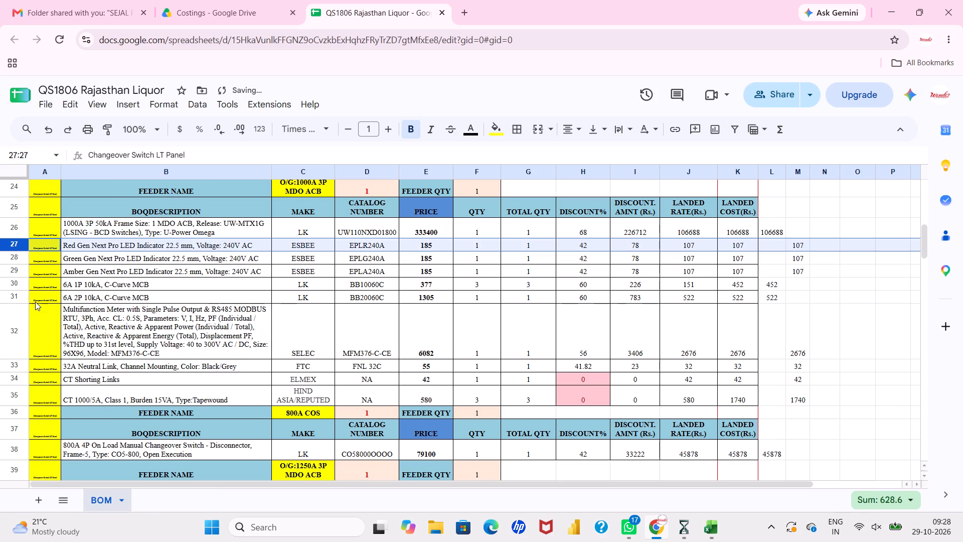
left_click(16, 296)
right_click(16, 296)
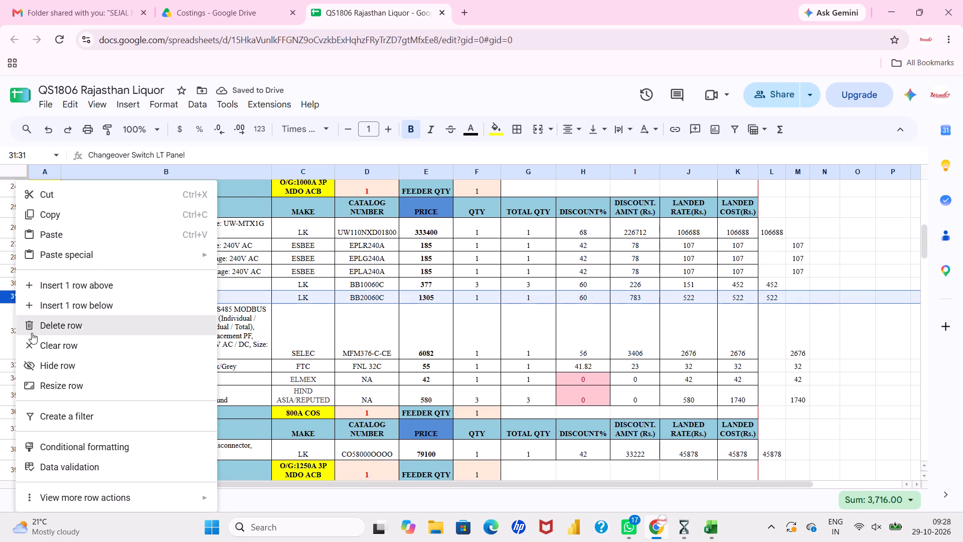
left_click(32, 333)
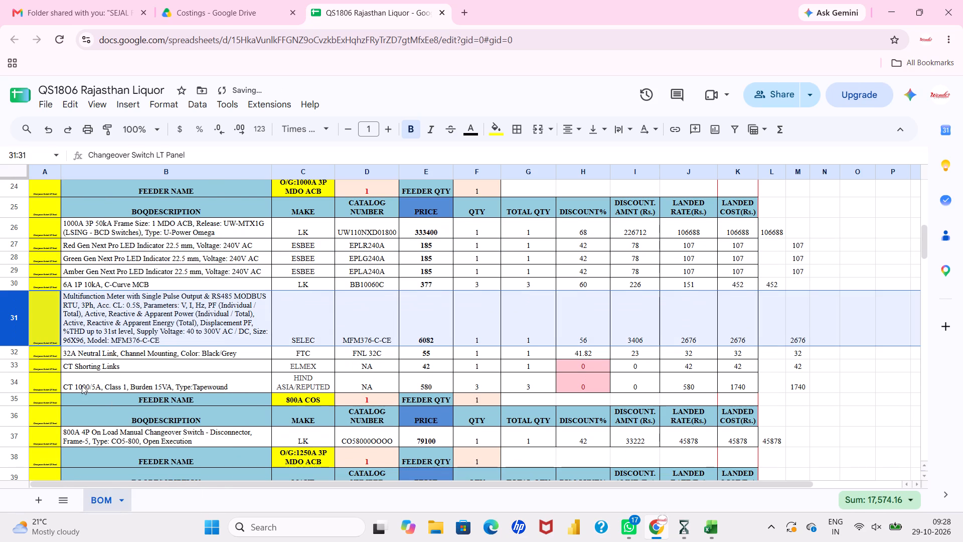
Delete the Under Voltage Release row and the 6A 2P 10kA C-Curve MCB row from the O/G:1250A 3P MDO ACB feeder.
scroll(82, 385, "down", 2)
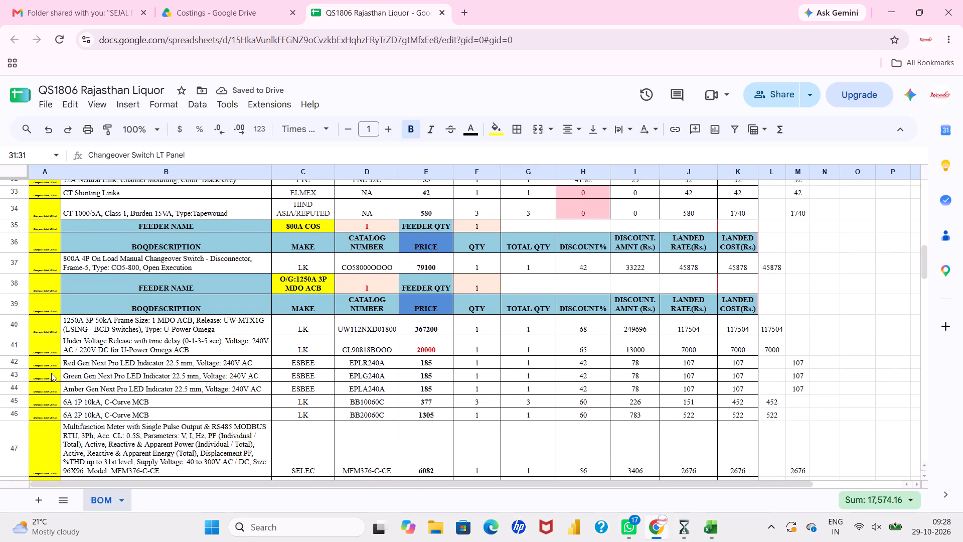
right_click(14, 343)
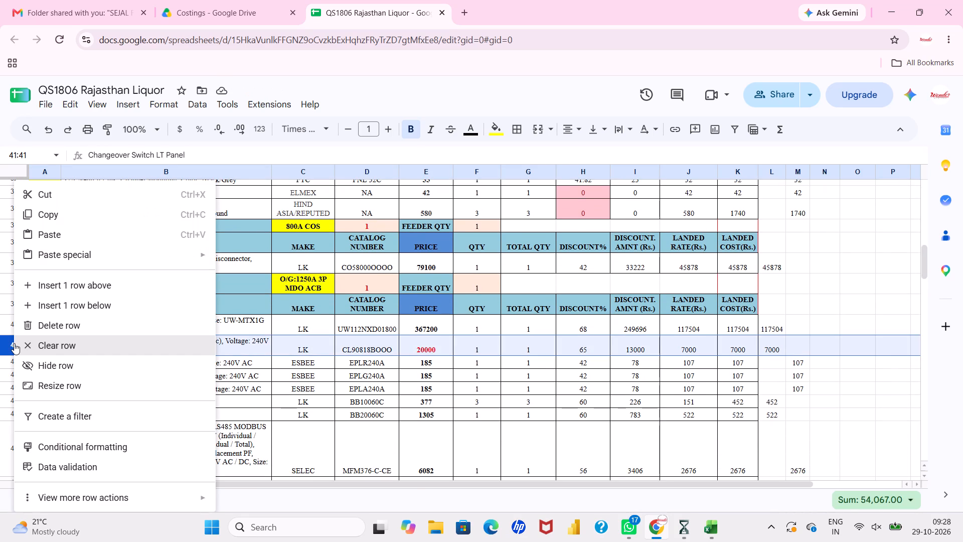
left_click(20, 317)
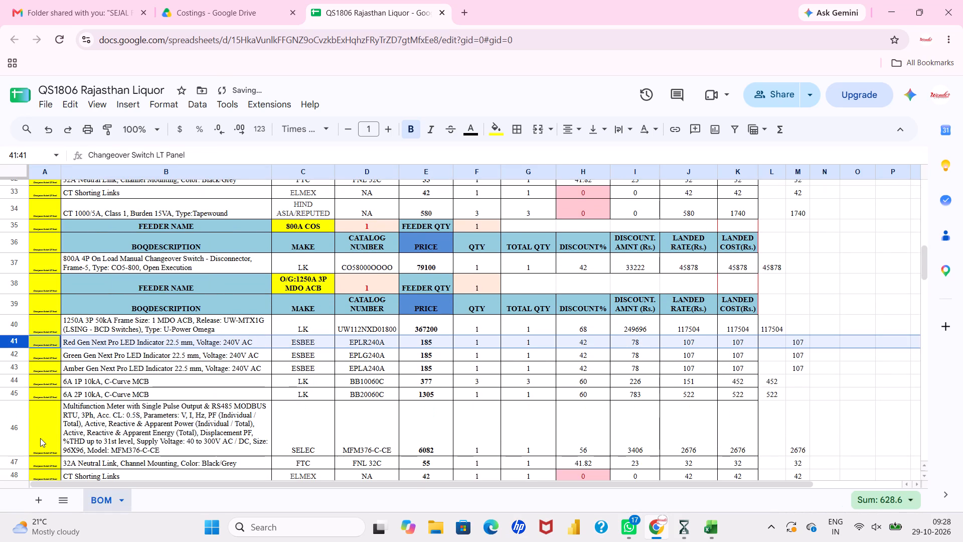
left_click(20, 396)
right_click(20, 396)
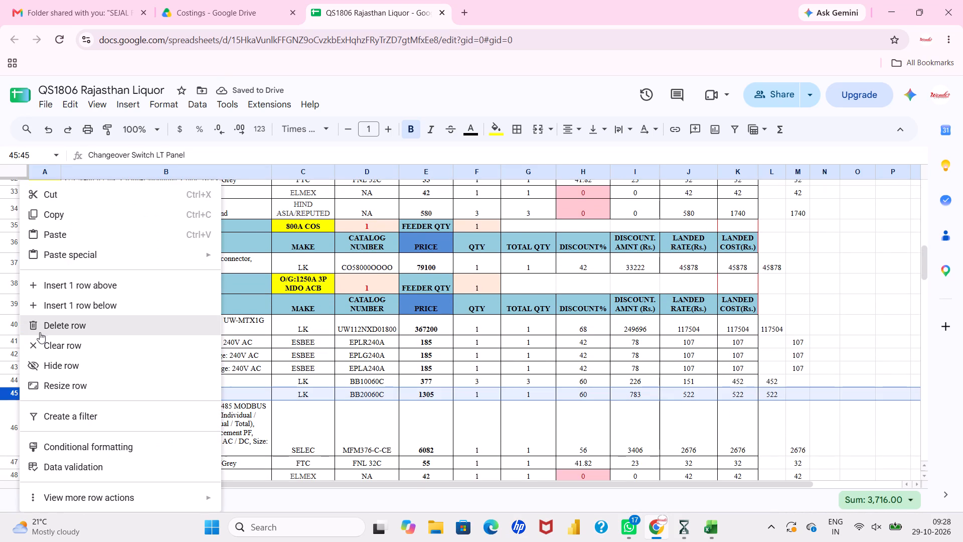
left_click(40, 332)
left_click(119, 381)
Insert an empty row below the DN4-1250 spreader terminals in the O/G:800A 3P MCCB feeder and fill the column A panel name into it.
scroll(119, 381, "down", 1)
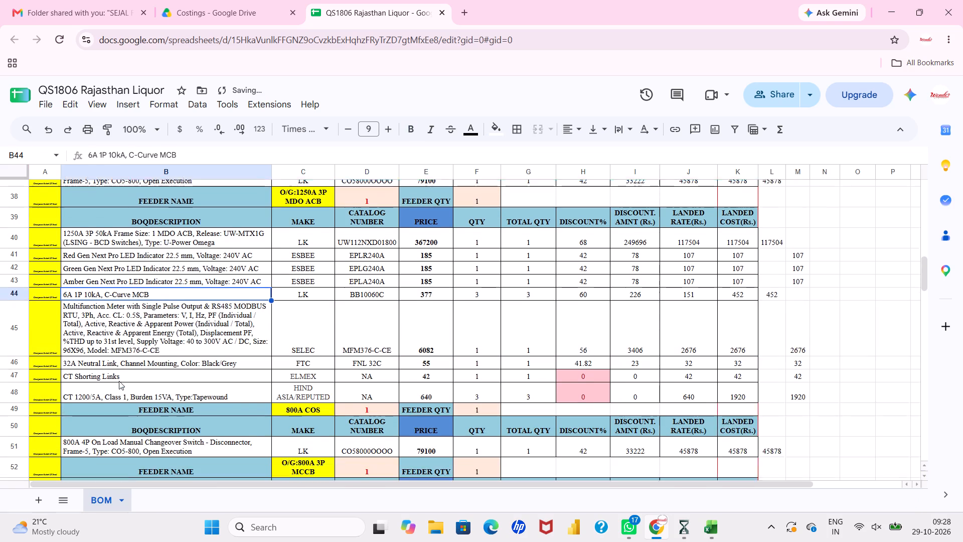
scroll(119, 381, "down", 2)
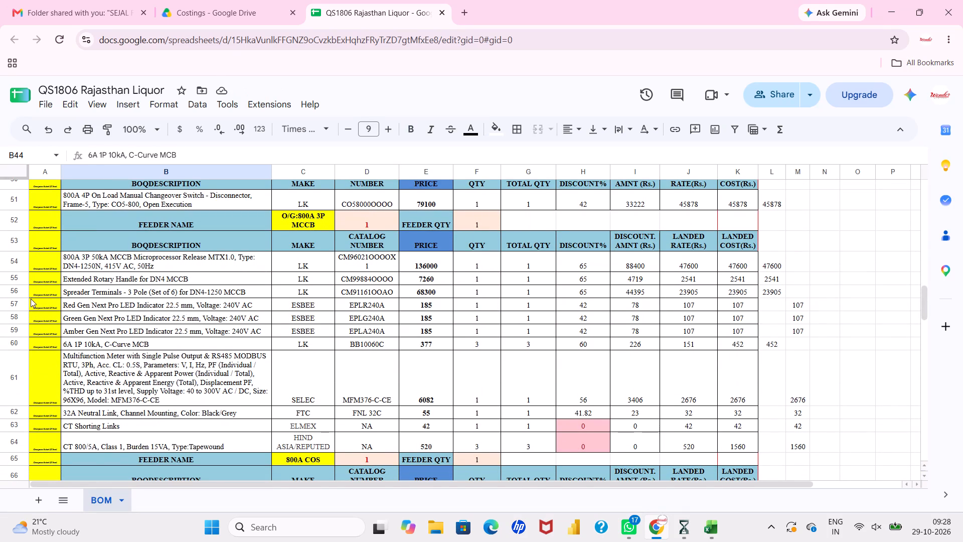
left_click(17, 294)
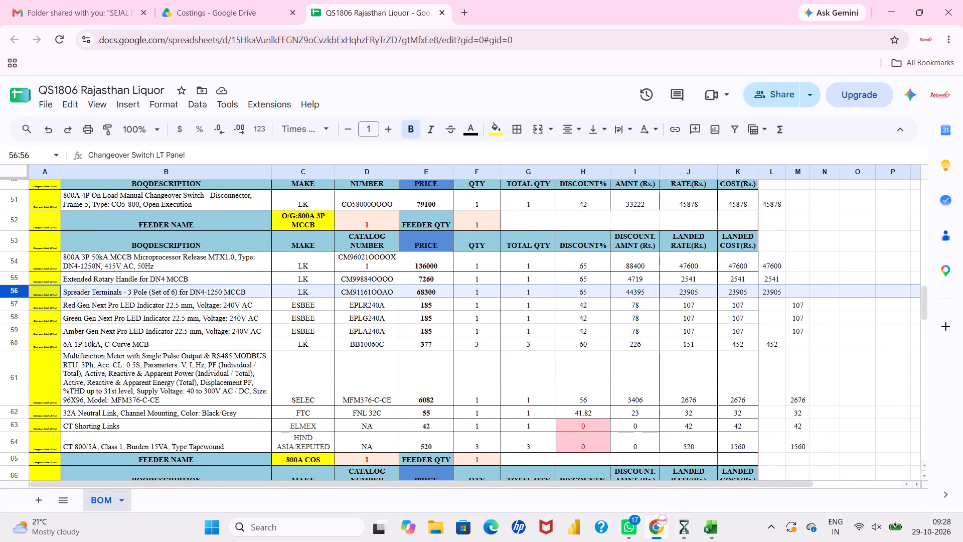
right_click(17, 294)
left_click(26, 305)
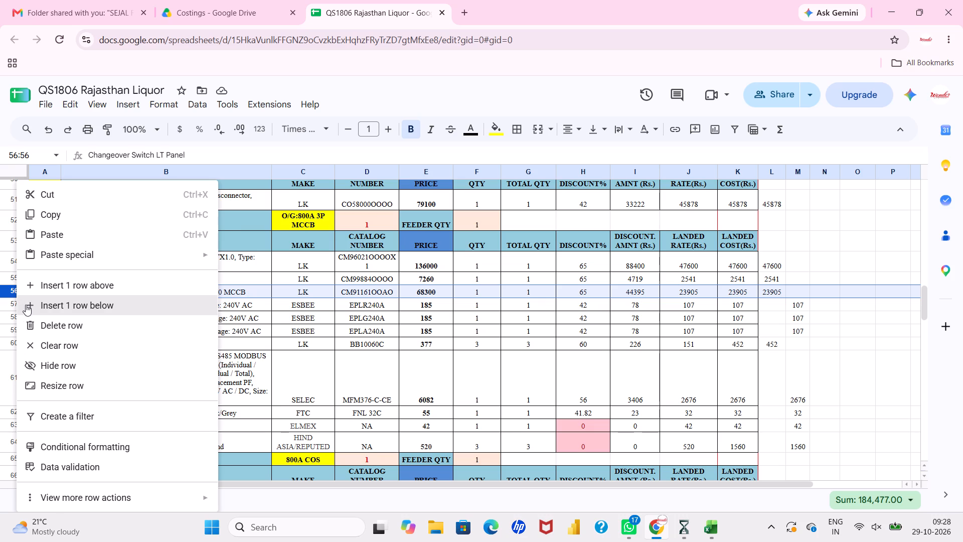
left_click_drag(48, 292, 63, 298)
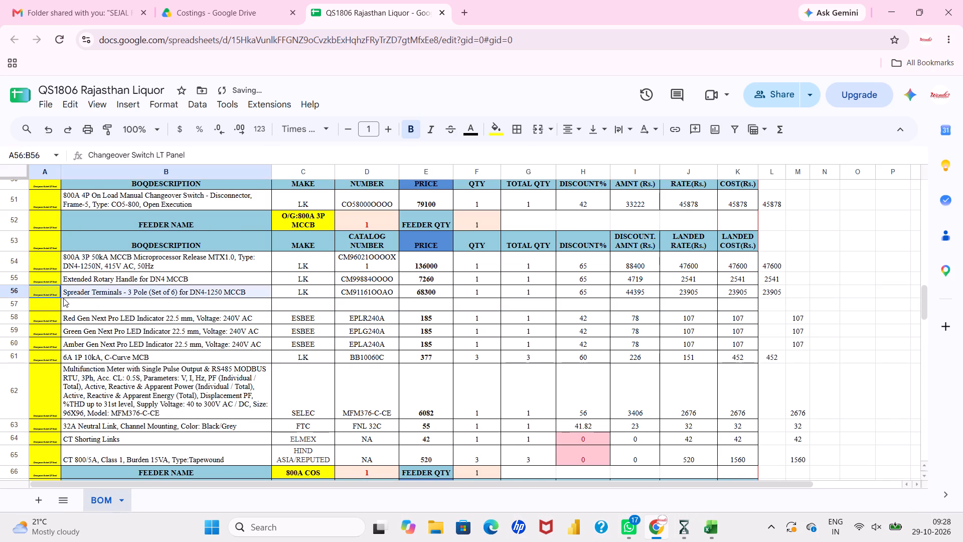
left_click_drag(63, 298, 58, 299)
left_click_drag(62, 299, 62, 312)
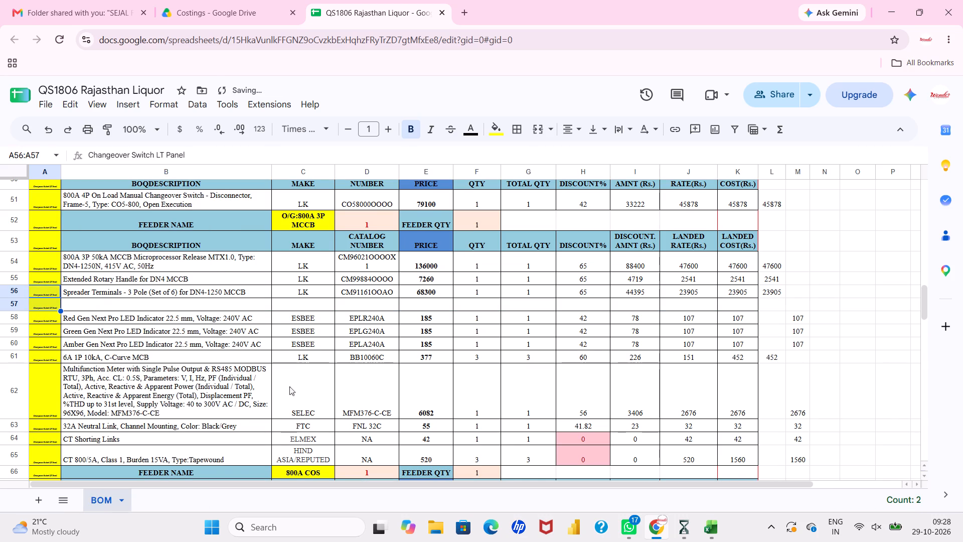
Insert an empty row below the DN3-630 spreader terminals in the O/G:630A 3P MCCB feeder and fill the column A panel name into it.
scroll(287, 395, "down", 3)
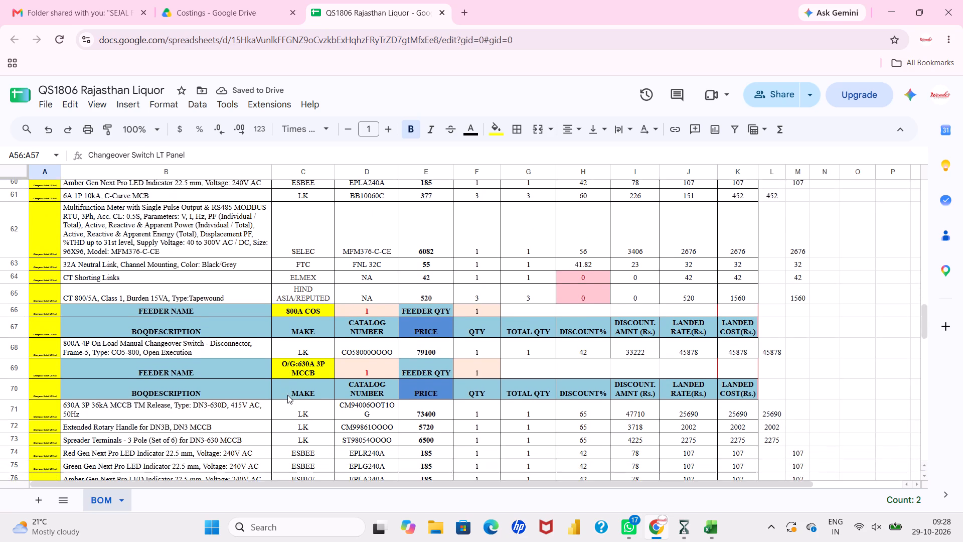
scroll(287, 395, "down", 1)
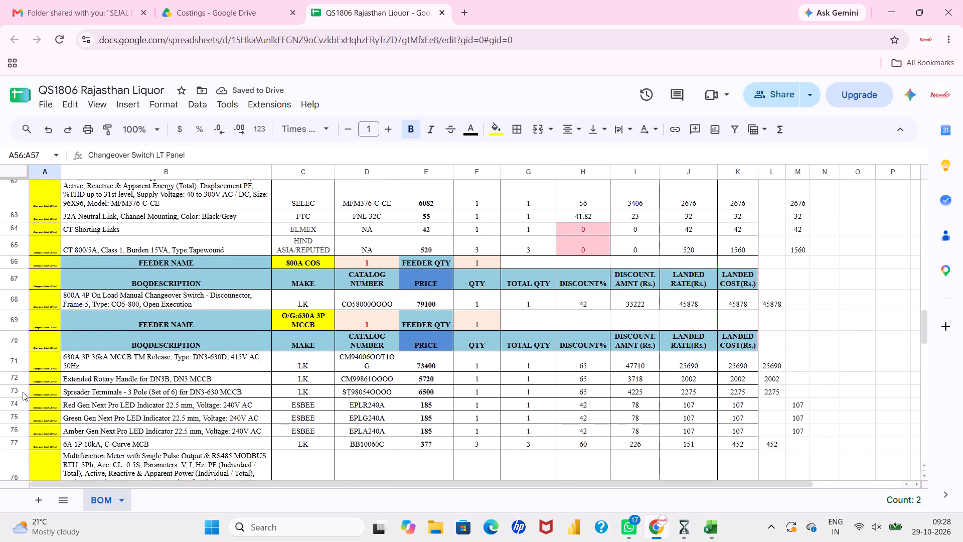
left_click(18, 392)
right_click(18, 392)
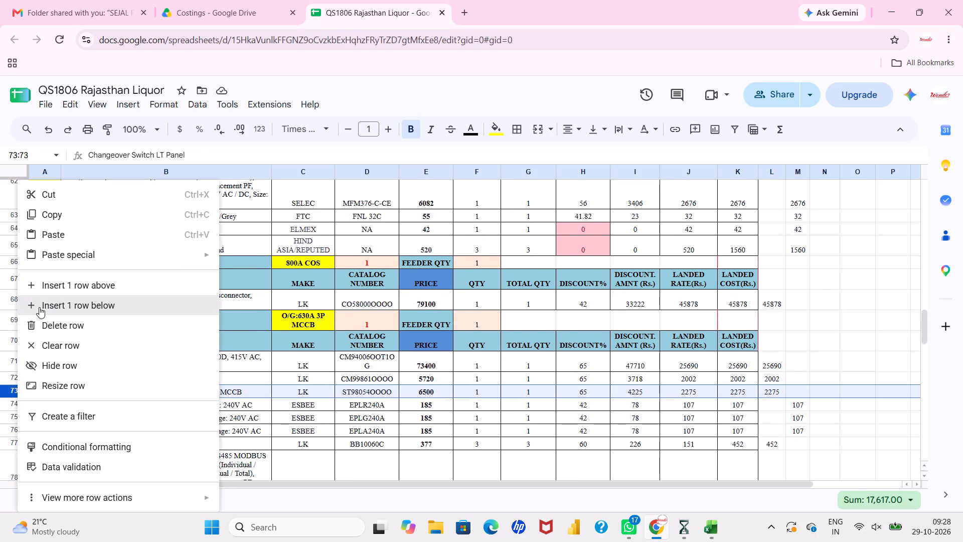
left_click(42, 304)
left_click(50, 401)
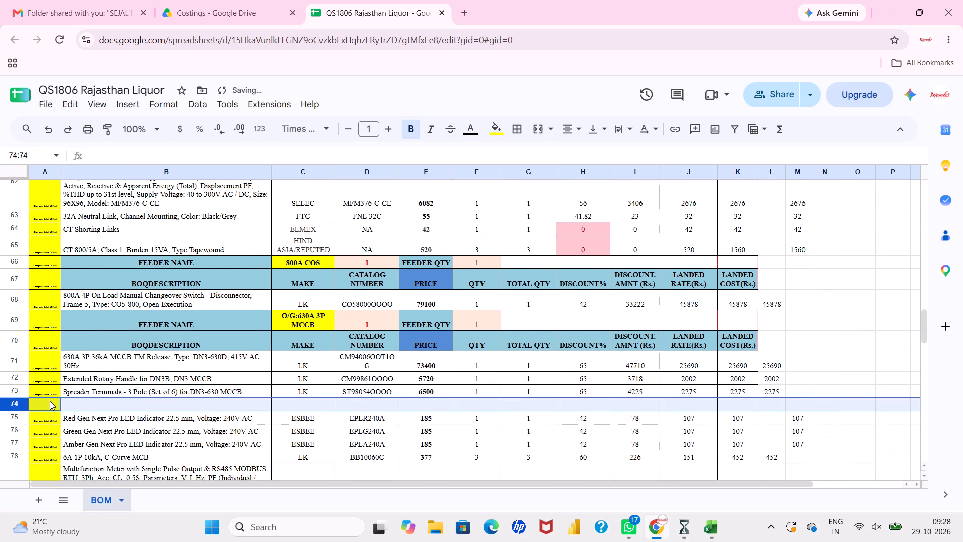
left_click(51, 386)
left_click_drag(58, 395, 58, 415)
scroll(58, 415, "down", 1)
left_click(100, 396)
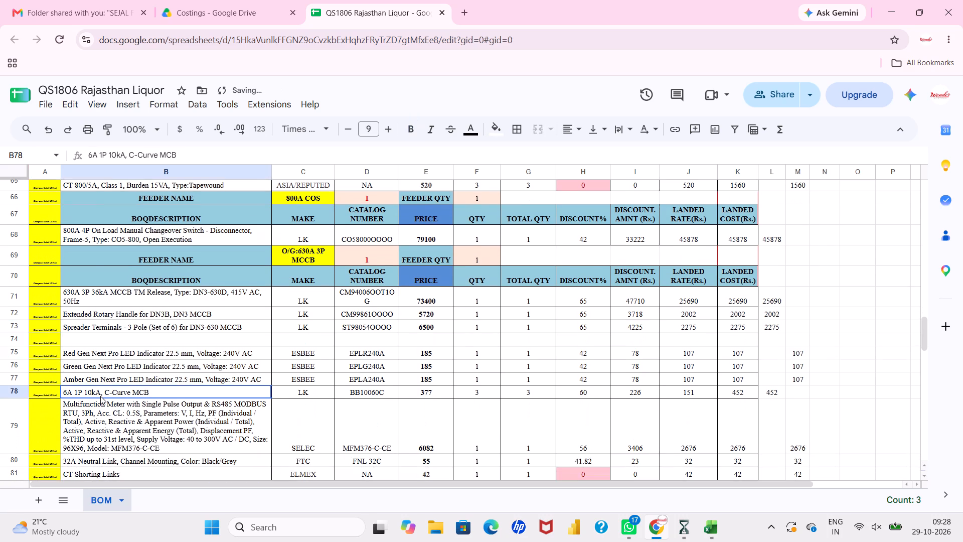
Insert an empty row below the DN3B/DN3-400 spreader terminals in the O/G:400A 3P MCCB feeder and fill the column A panel name into it.
scroll(100, 396, "down", 3)
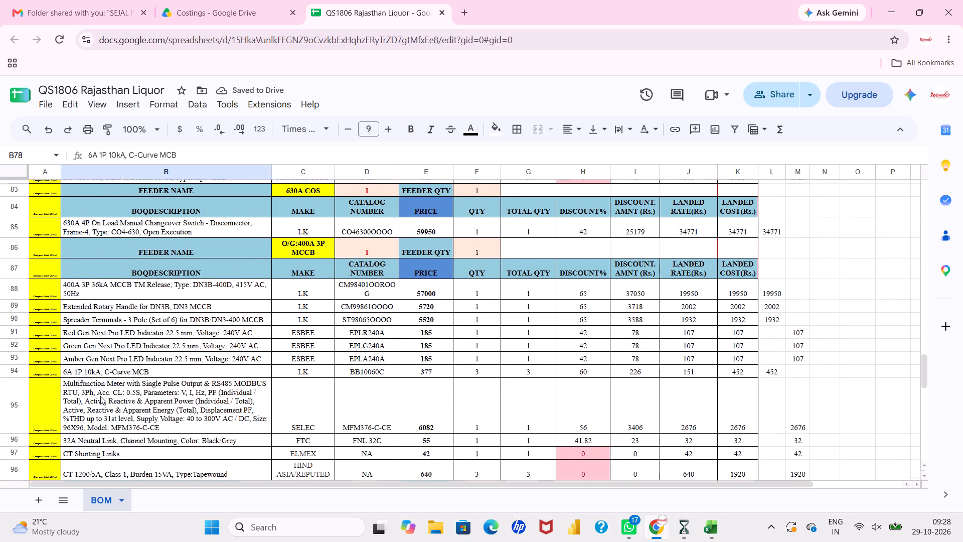
scroll(100, 396, "down", 1)
left_click(18, 318)
right_click(18, 318)
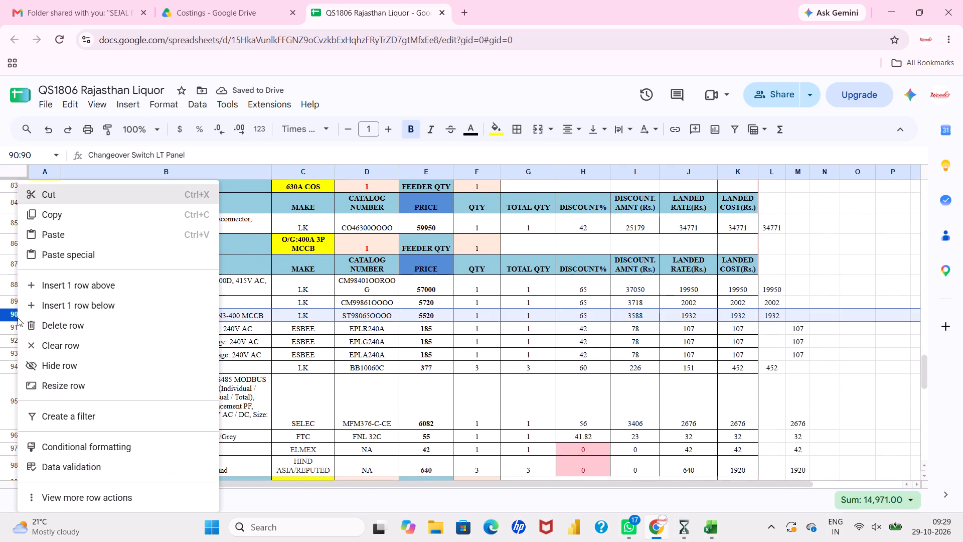
left_click(31, 308)
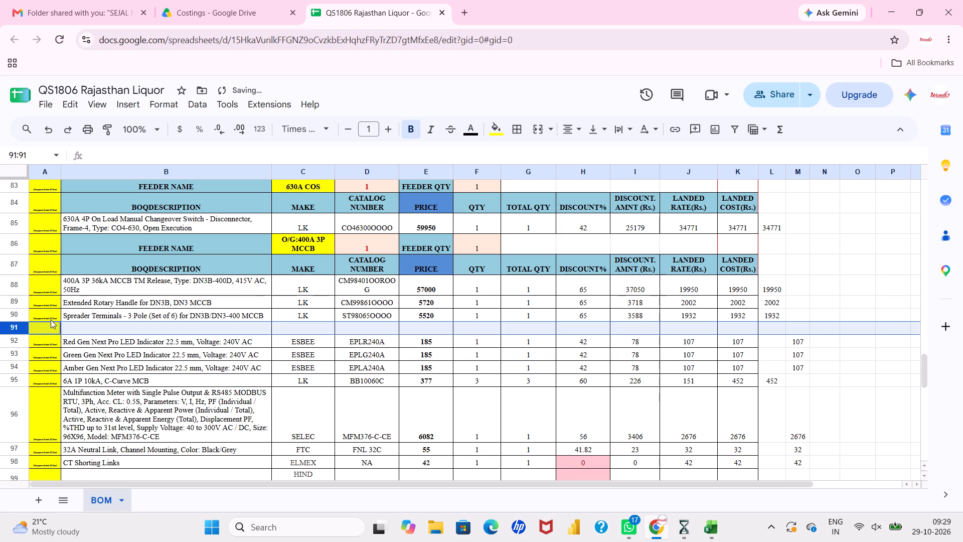
left_click(51, 318)
left_click_drag(60, 322, 59, 334)
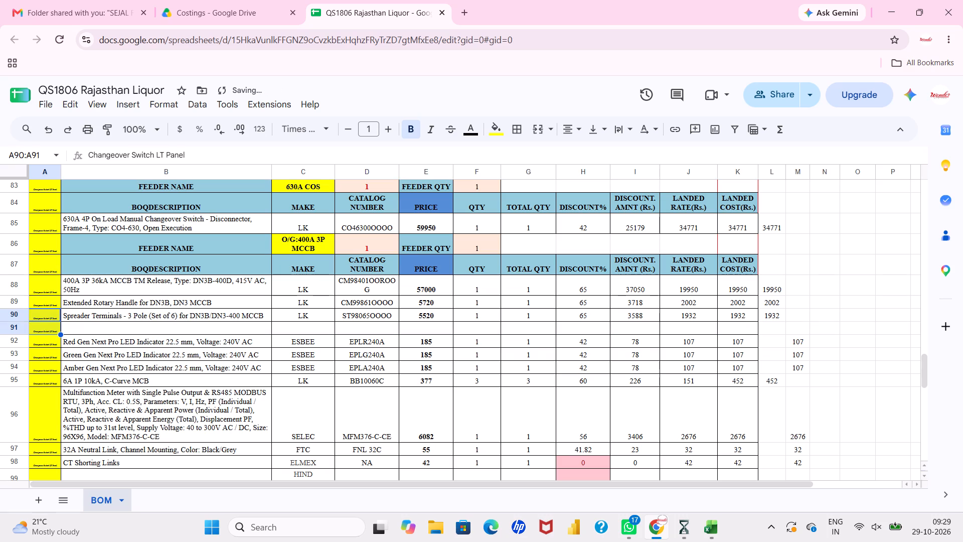
left_click(83, 377)
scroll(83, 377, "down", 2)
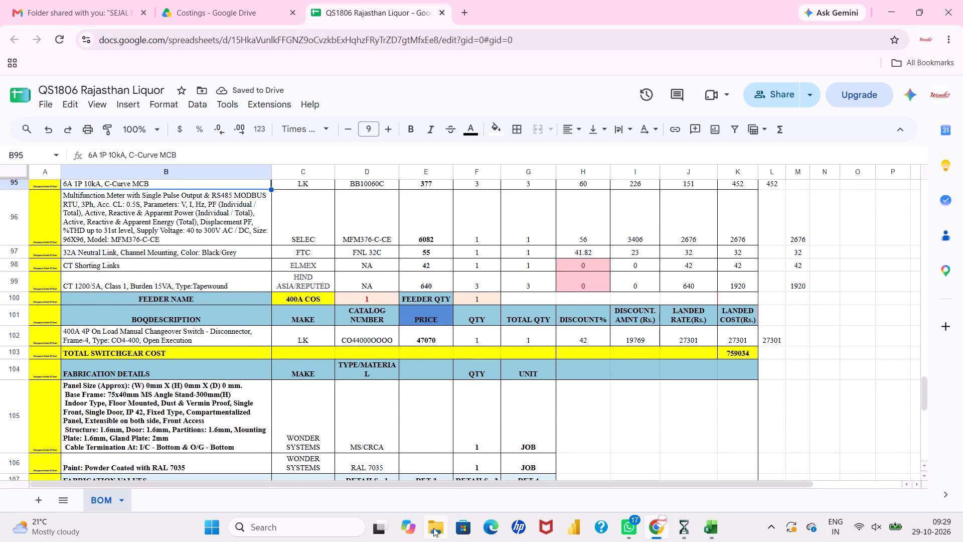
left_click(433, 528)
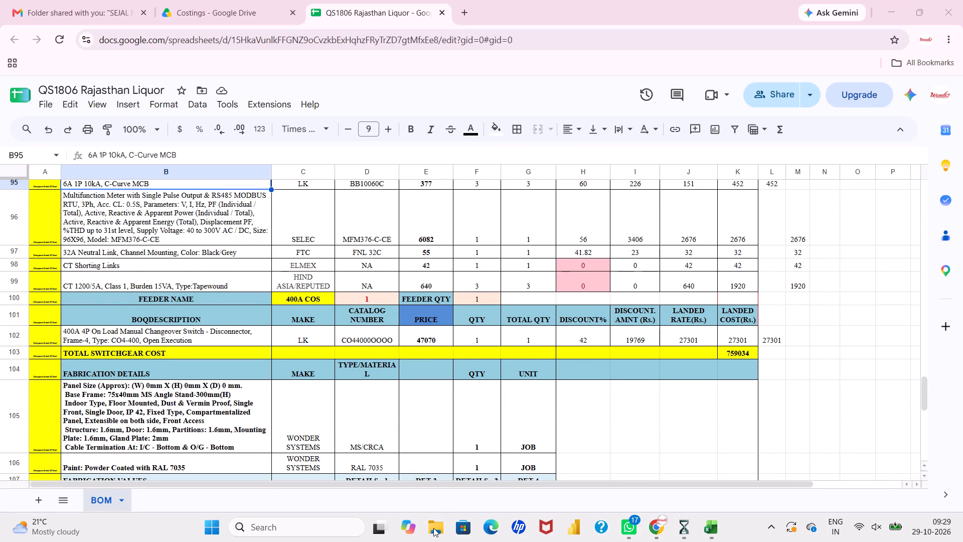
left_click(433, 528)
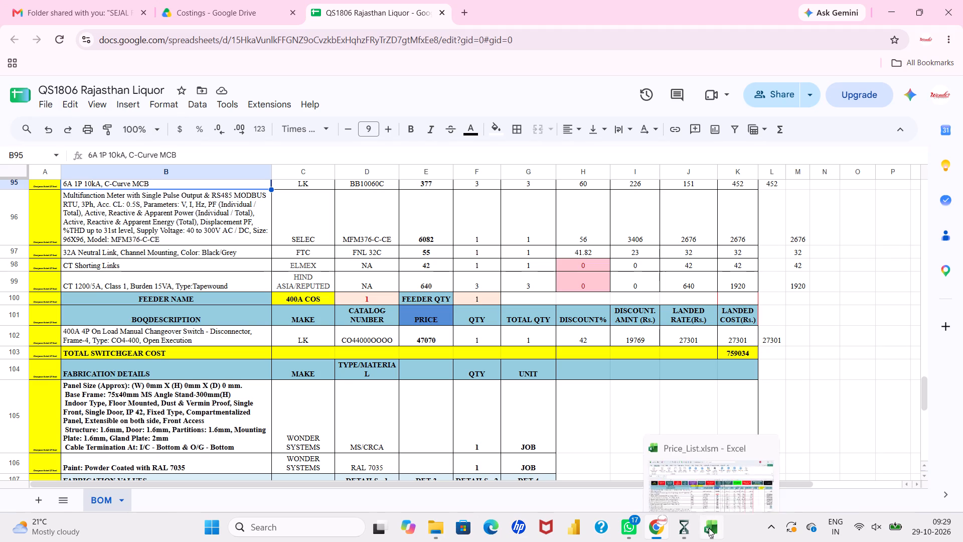
Switch to the Price_List workbook and copy the auxiliary plus trip alarm contact entry, description through quantity, from the O/G:800A 3P MCCB feeder.
left_click(709, 528)
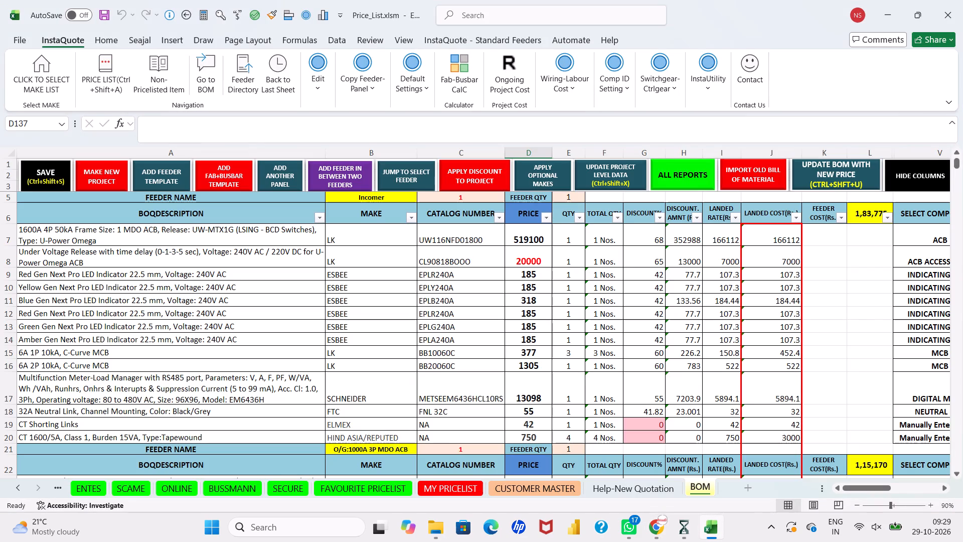
scroll(278, 357, "up", 1)
scroll(278, 357, "down", 3)
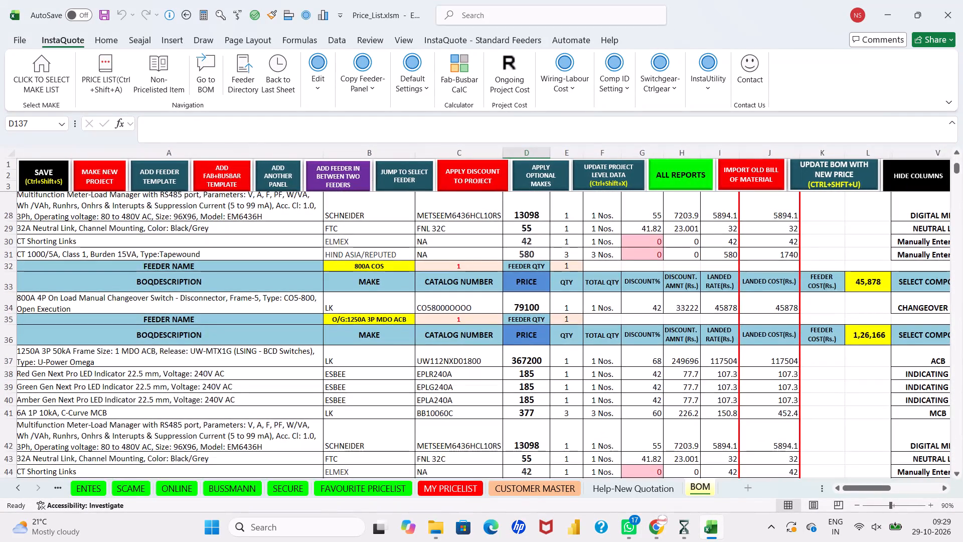
scroll(273, 400, "down", 3)
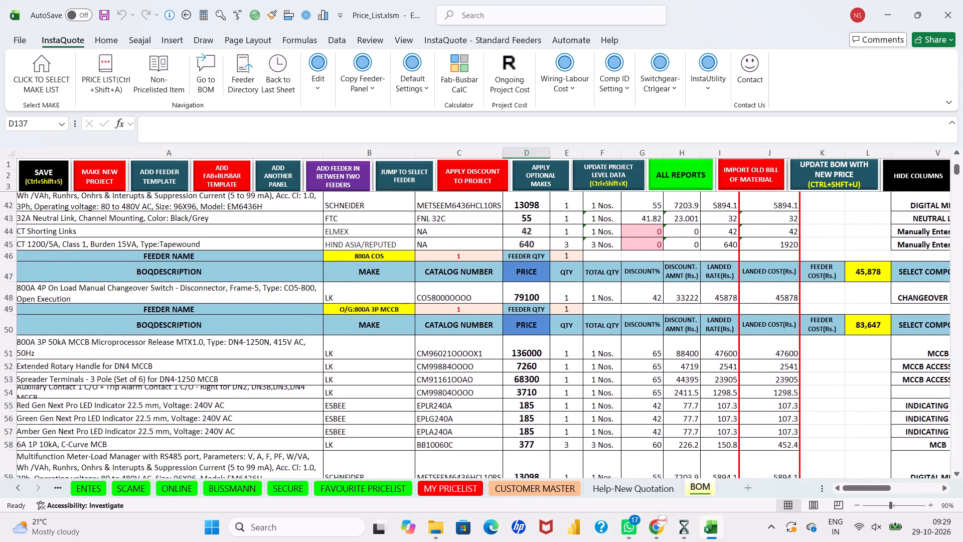
scroll(273, 400, "down", 1)
left_click_drag(270, 388, 515, 399)
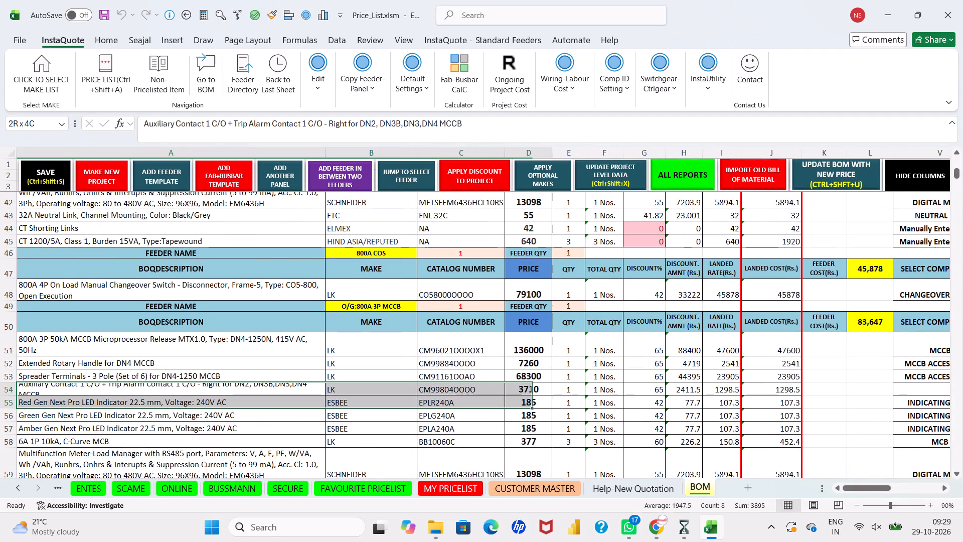
left_click_drag(515, 399, 556, 392)
key("ctrl+c")
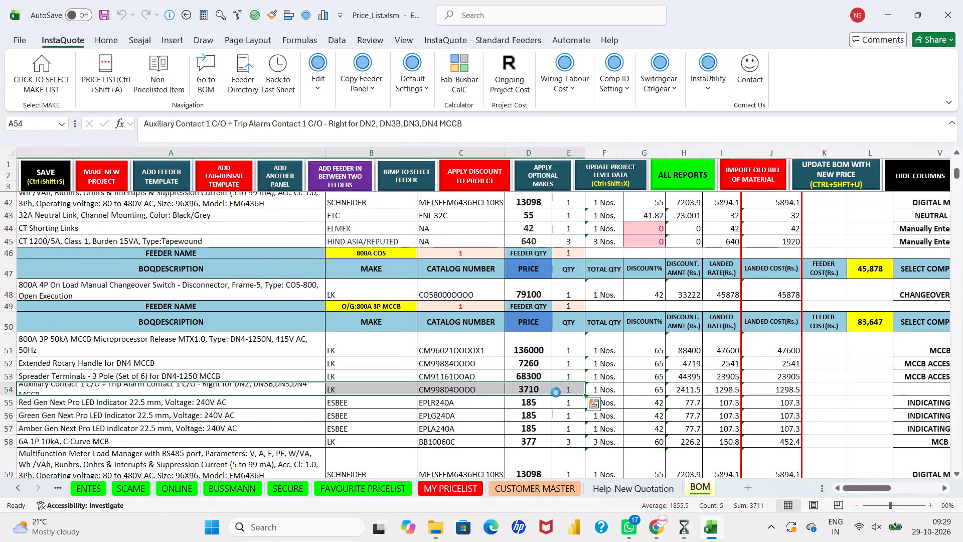
left_click(888, 30)
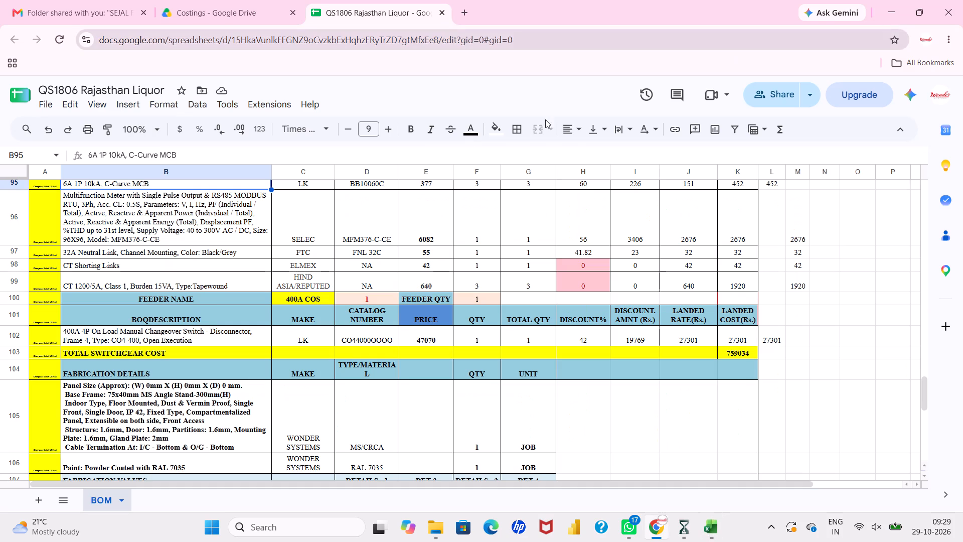
Paste the copied auxiliary plus trip alarm contact entry into the empty row below the DN4-1250 spreader terminals in the QS1806 Rajasthan Liquor sheet.
scroll(194, 318, "up", 13)
scroll(192, 392, "down", 1)
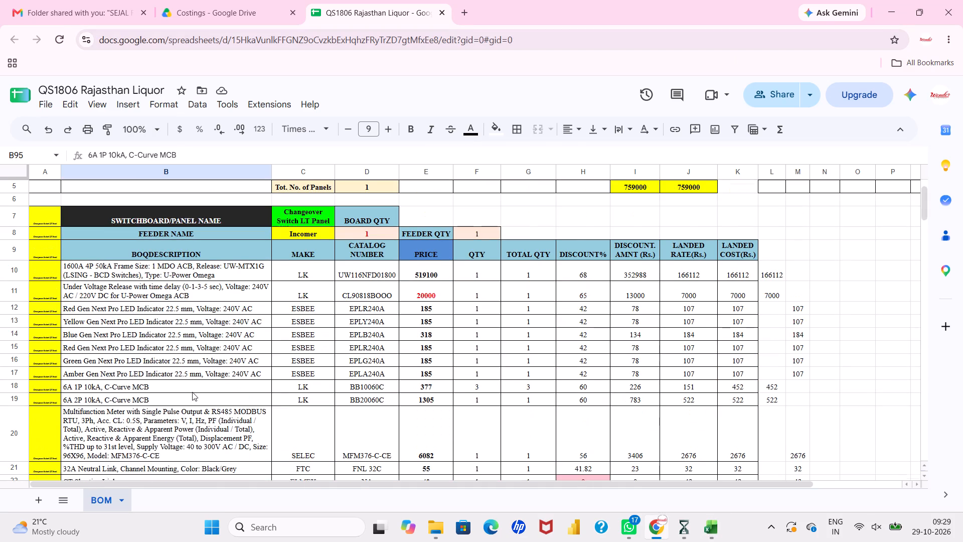
scroll(192, 392, "down", 8)
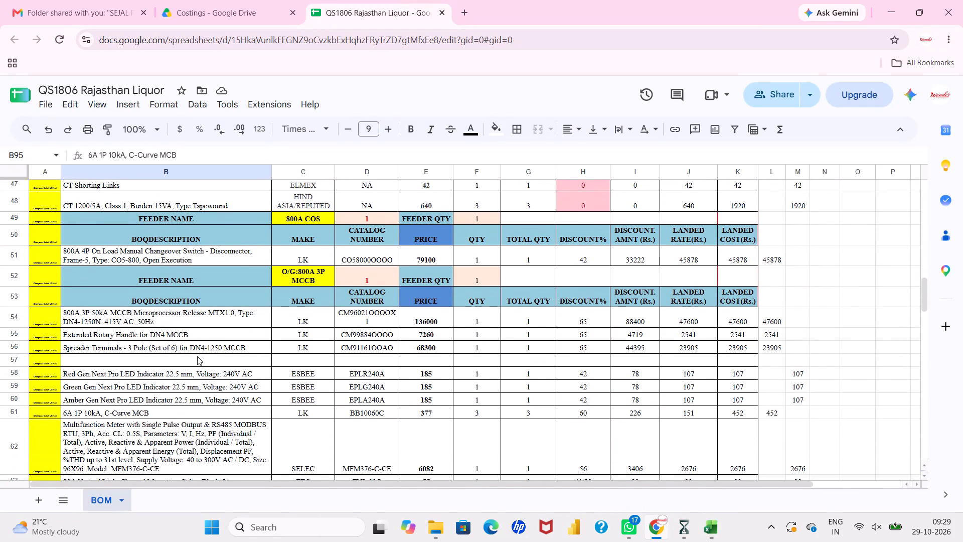
left_click(197, 356)
key("ctrl+v")
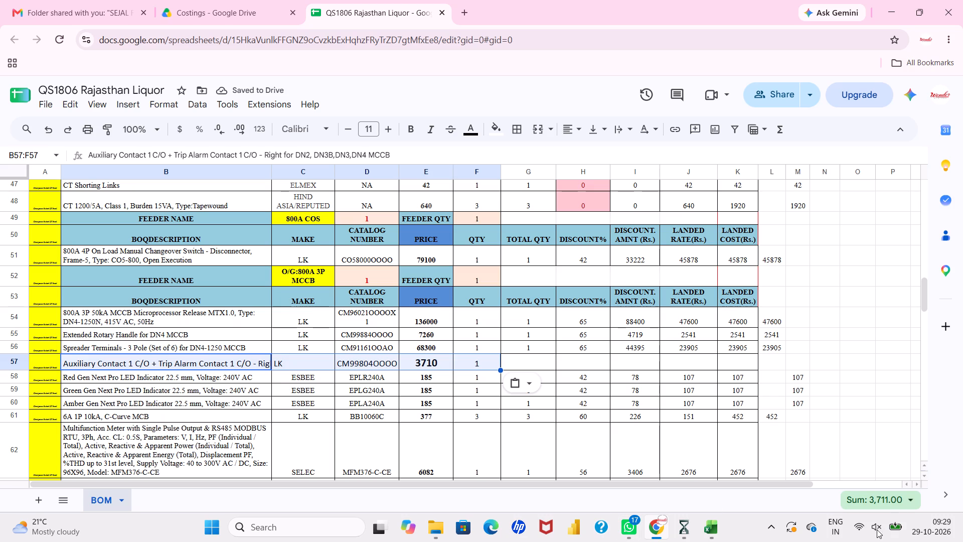
Switch the computer's Wi-Fi connection to the WSIPL Reception 5GHz network.
left_click(854, 536)
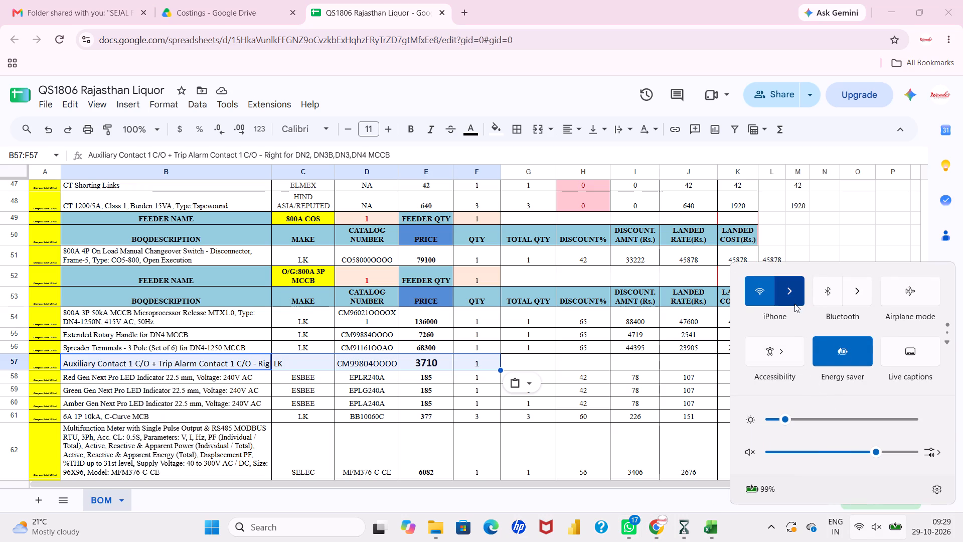
left_click(793, 299)
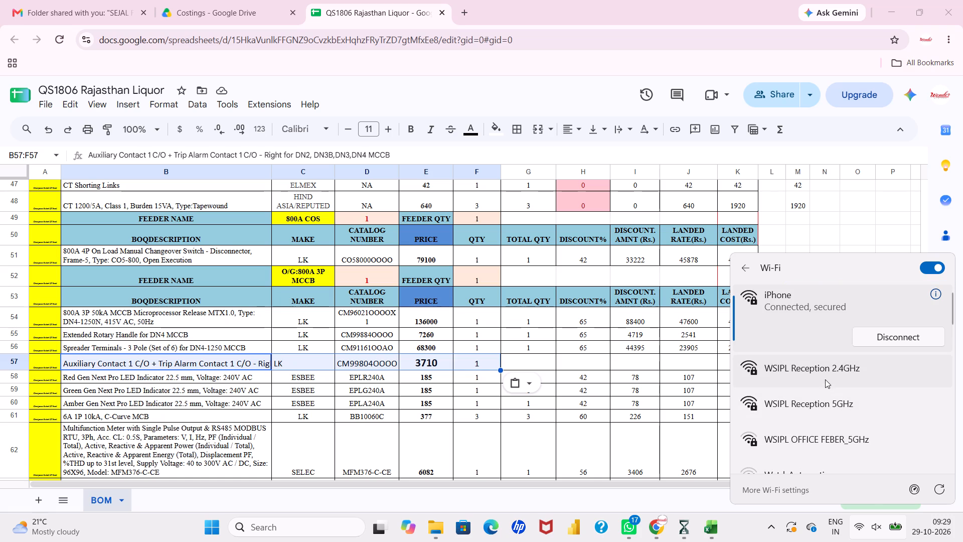
left_click(827, 404)
left_click(876, 424)
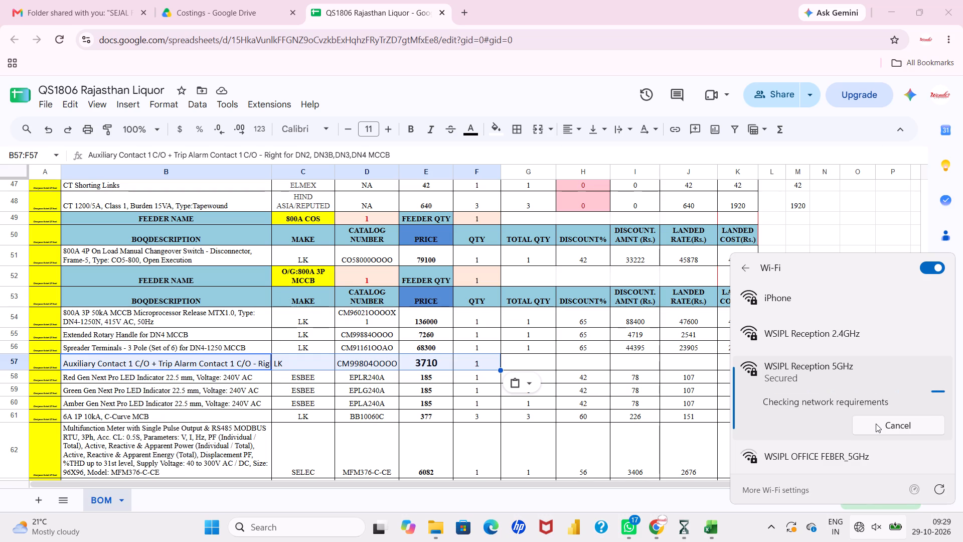
left_click(572, 366)
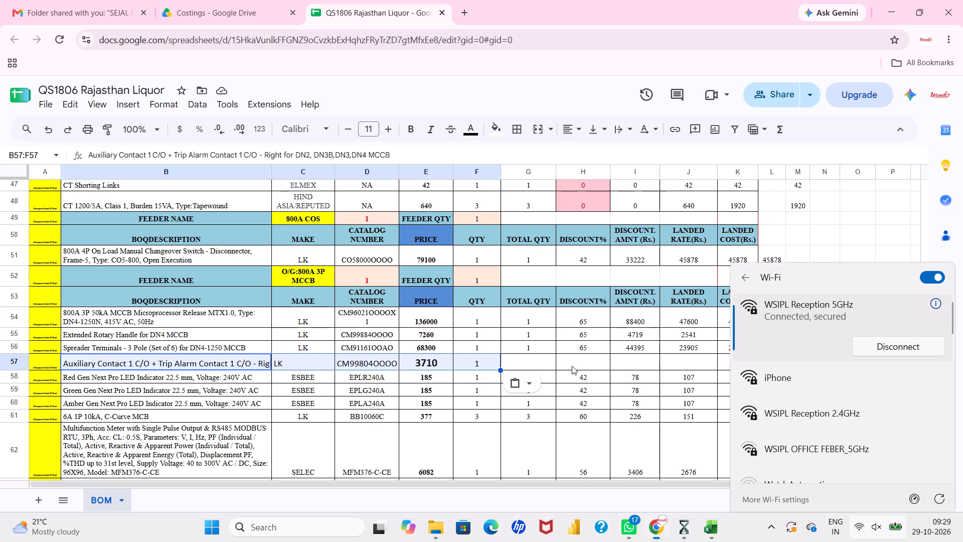
Print only cells B7:F22 of the BOM sheet, from the panel name header through the Incomer's CT shorting links, on the MF280 Series printer.
scroll(233, 236, "up", 9)
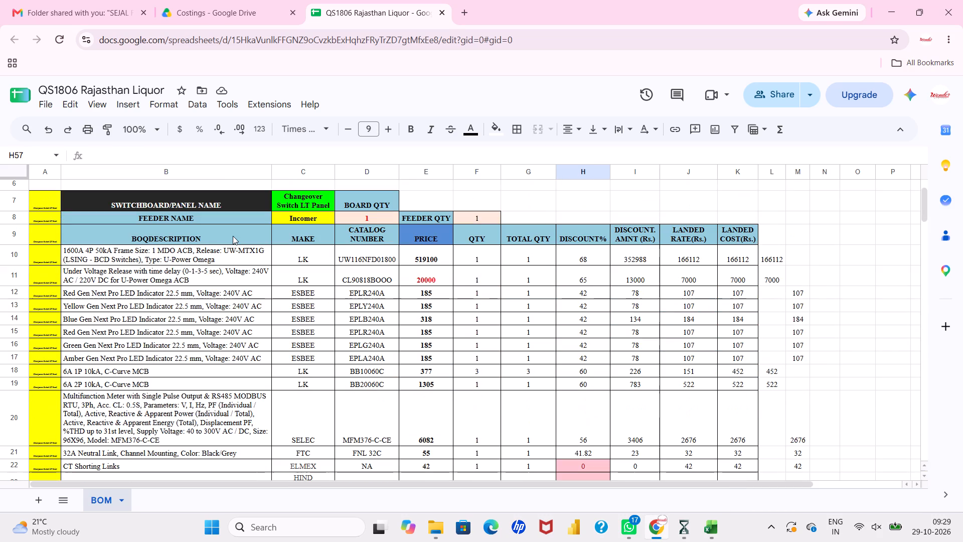
left_click_drag(223, 268, 468, 483)
key("ctrl+p")
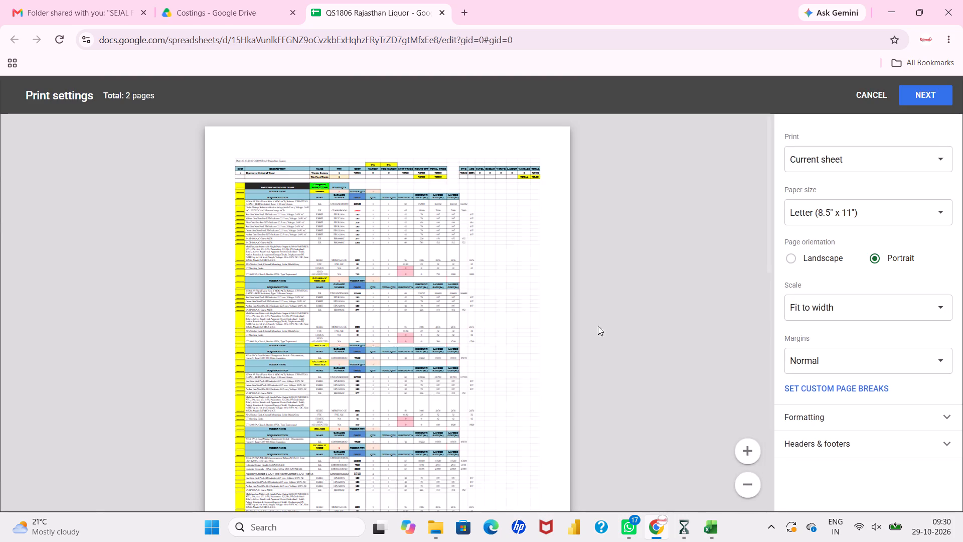
left_click(844, 173)
left_click(846, 170)
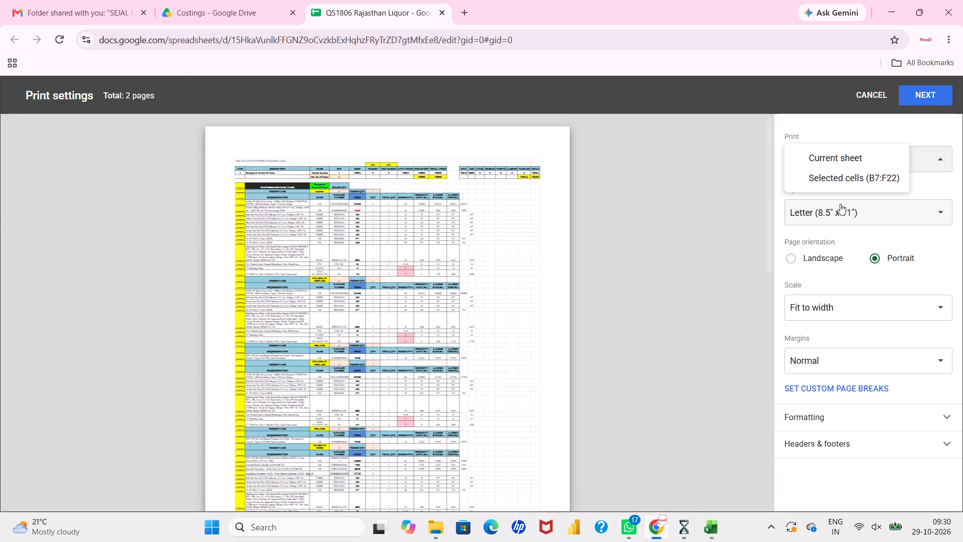
left_click(845, 179)
left_click(912, 101)
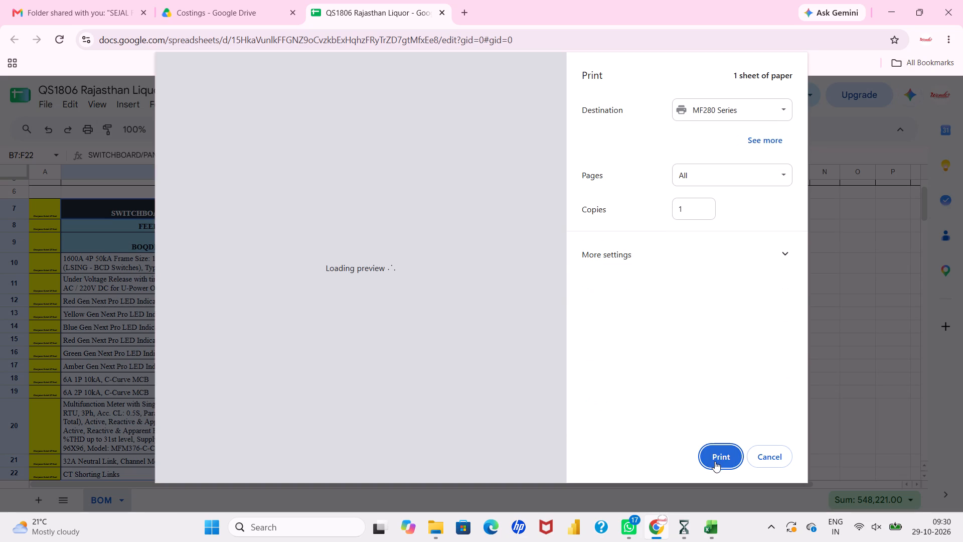
left_click(715, 461)
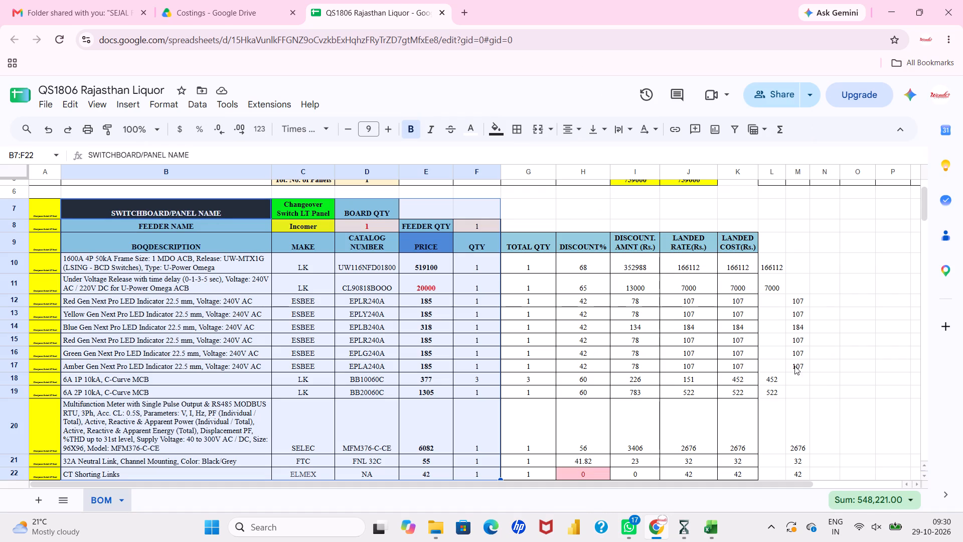
left_click(844, 376)
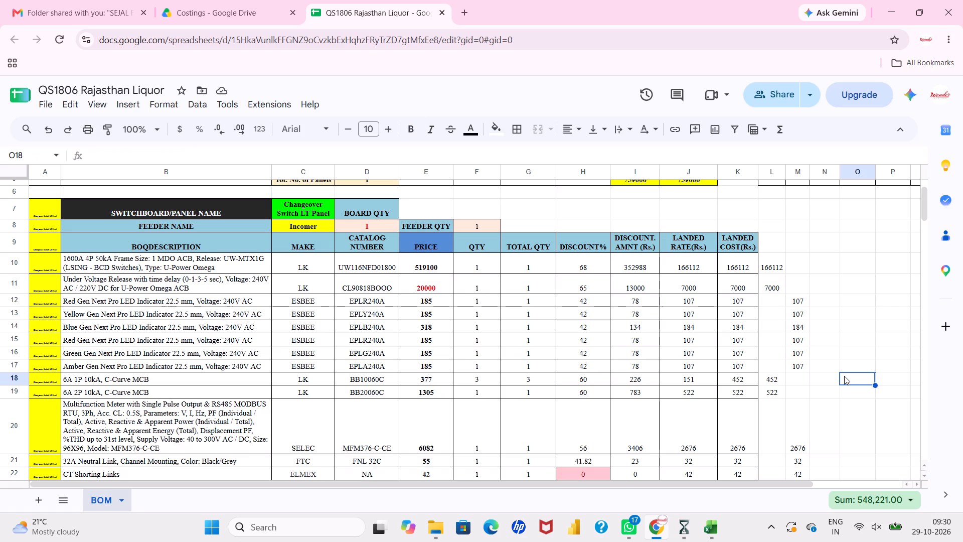
Format the O/G:800A 3P MCCB feeder's auxiliary contact entry, description through price, in Times New Roman size 9 with wrapped text.
key("Escape")
left_click(530, 422)
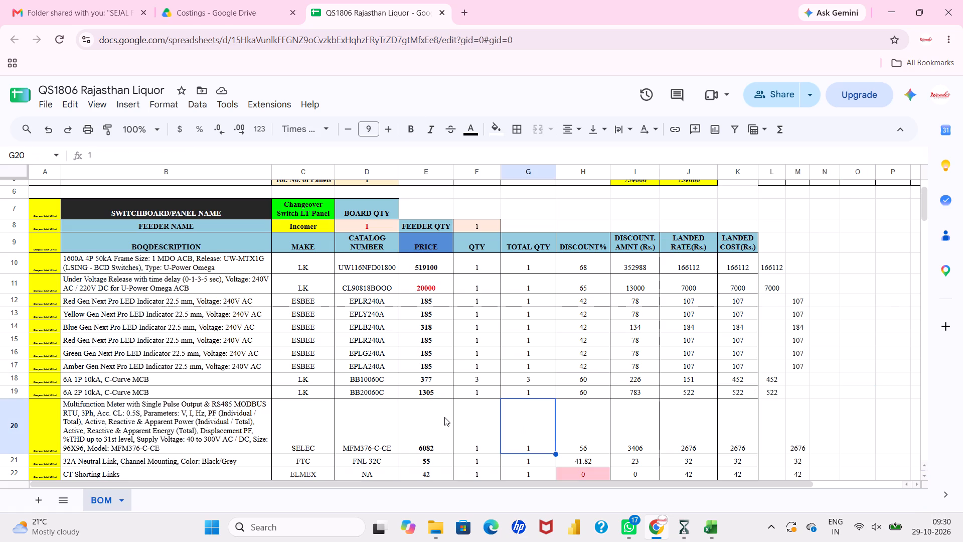
scroll(444, 417, "down", 3)
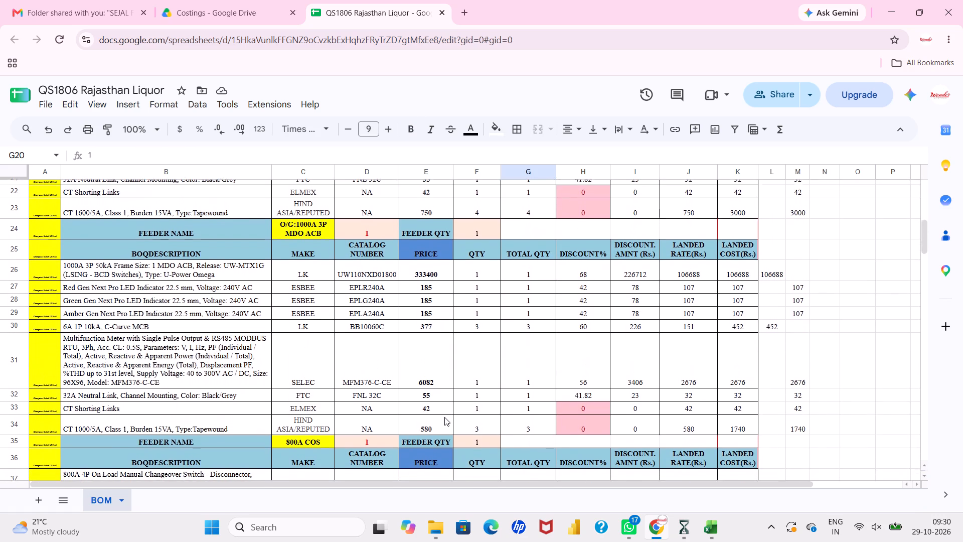
scroll(444, 417, "down", 3)
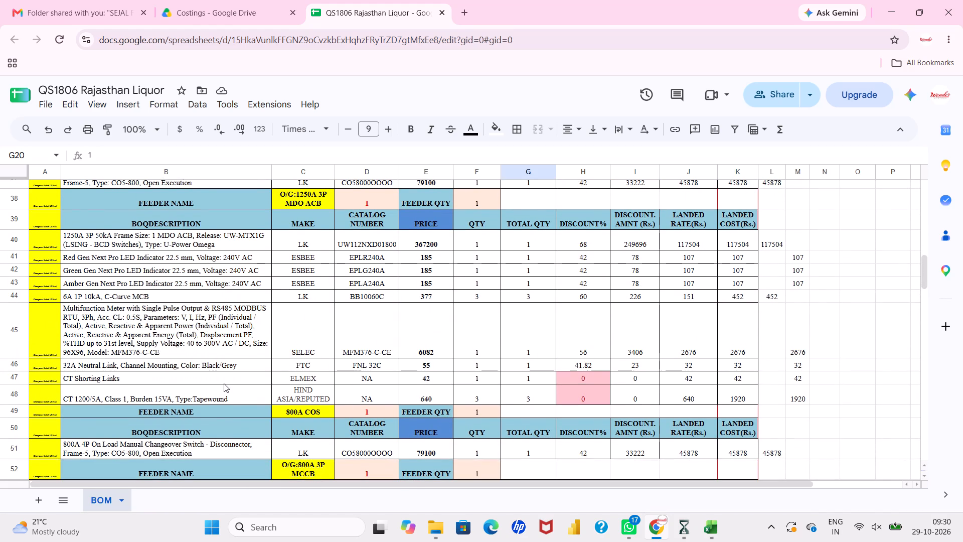
scroll(224, 383, "down", 3)
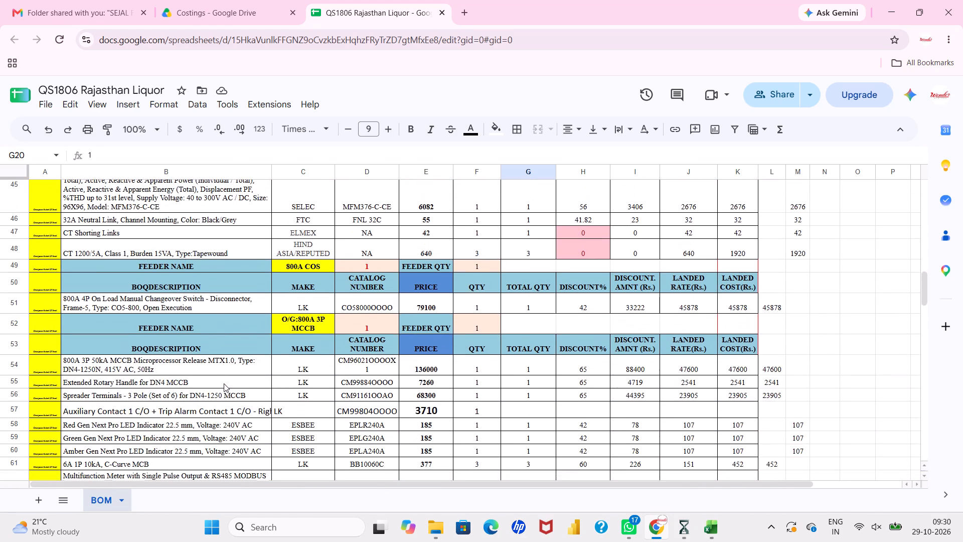
scroll(224, 383, "down", 1)
left_click_drag(245, 276, 436, 283)
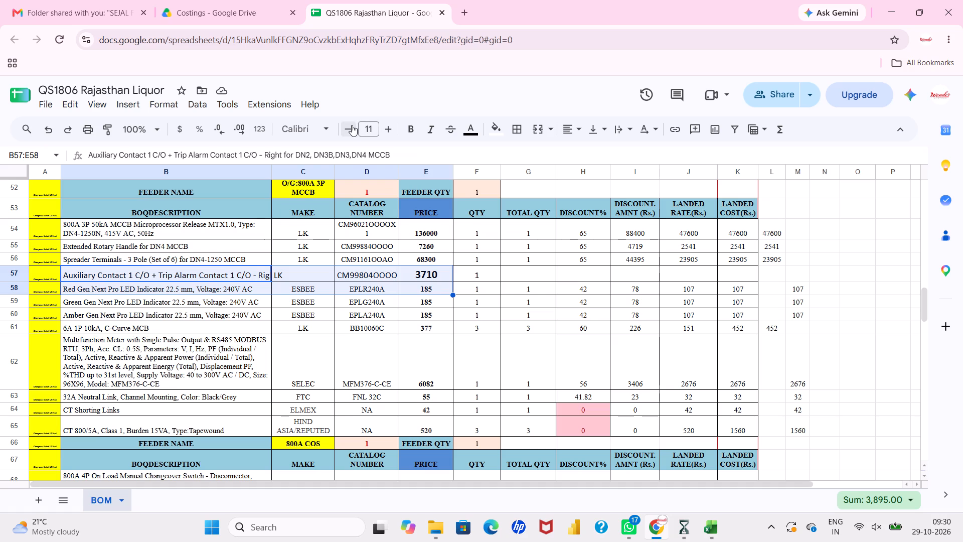
double_click(349, 128)
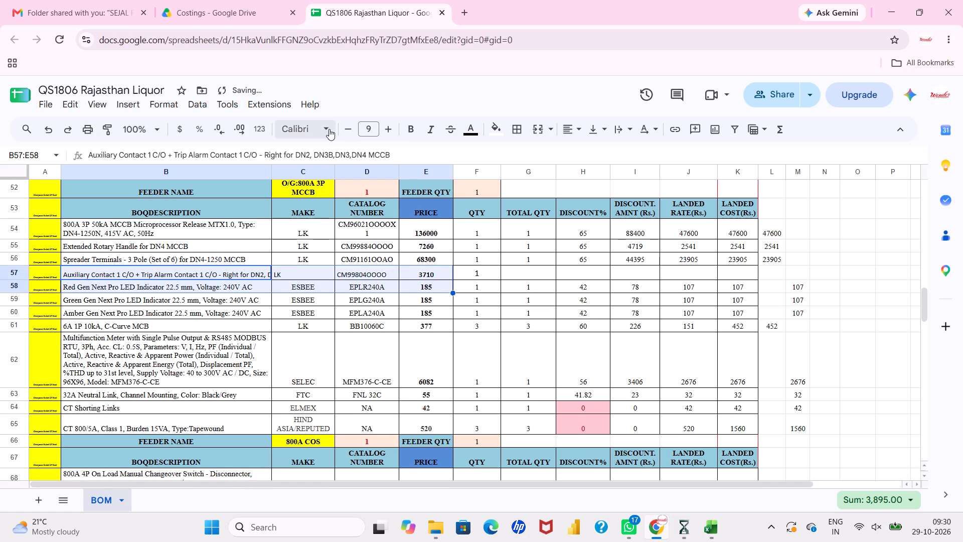
left_click(329, 129)
left_click(339, 253)
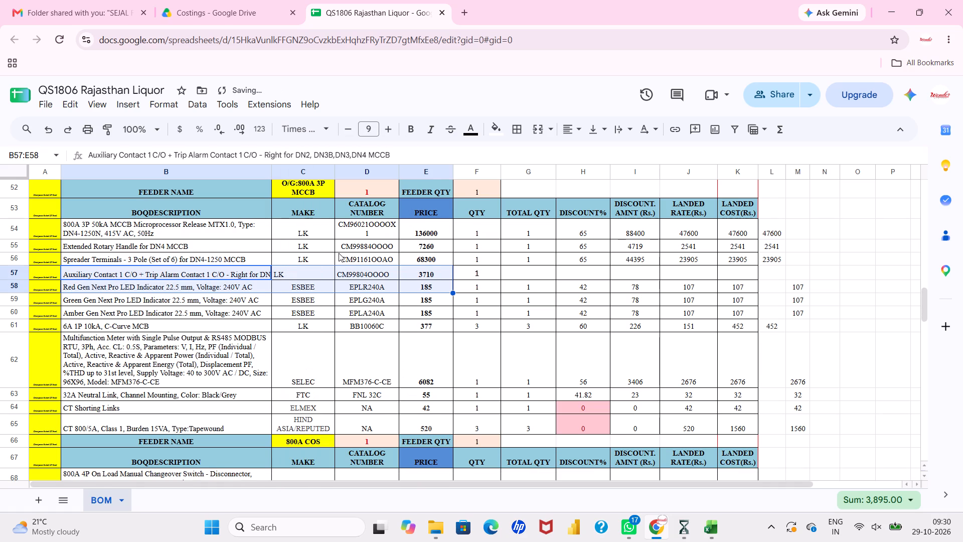
left_click(626, 135)
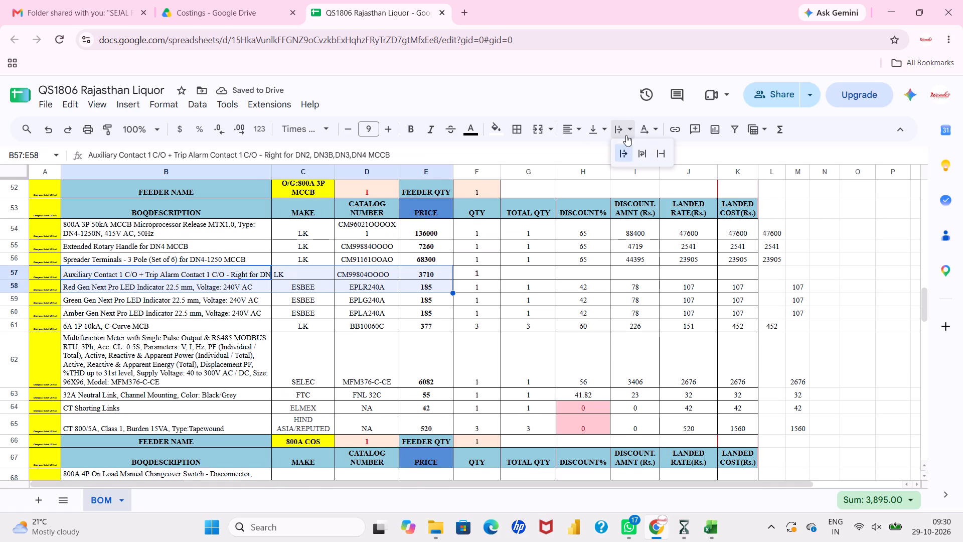
left_click(637, 152)
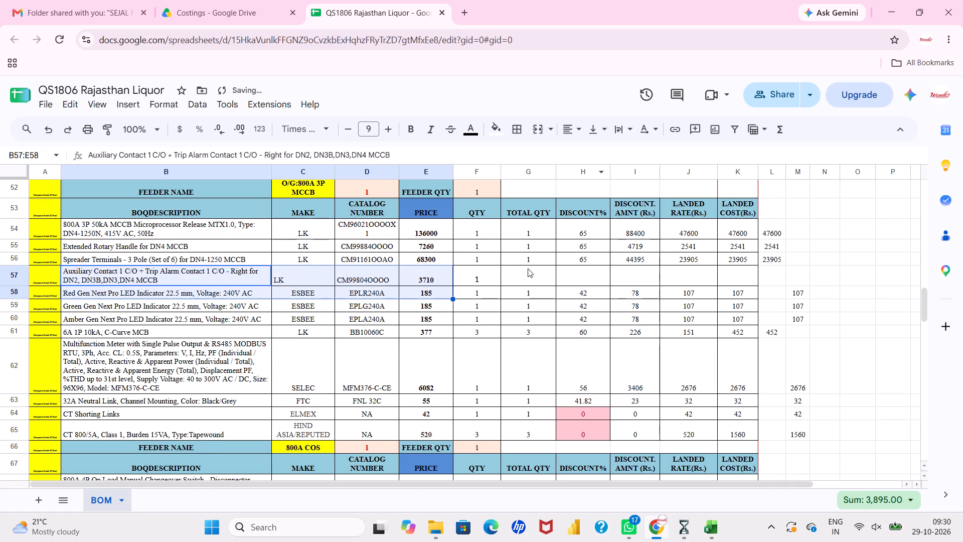
Fill the quantity through landed cost cells, including column L, from the DN4-1250 spreader terminals row down into the auxiliary contact row.
left_click_drag(486, 263, 603, 266)
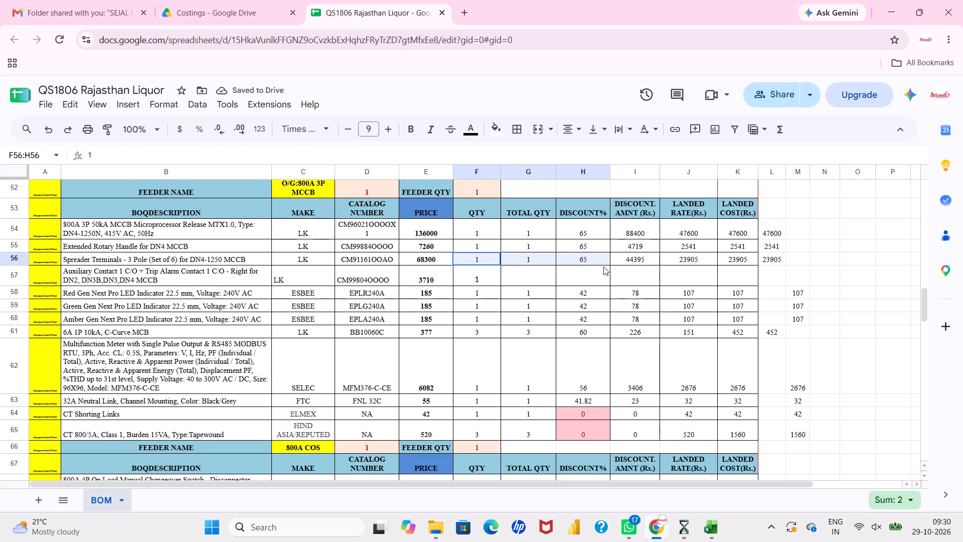
left_click_drag(603, 266, 760, 263)
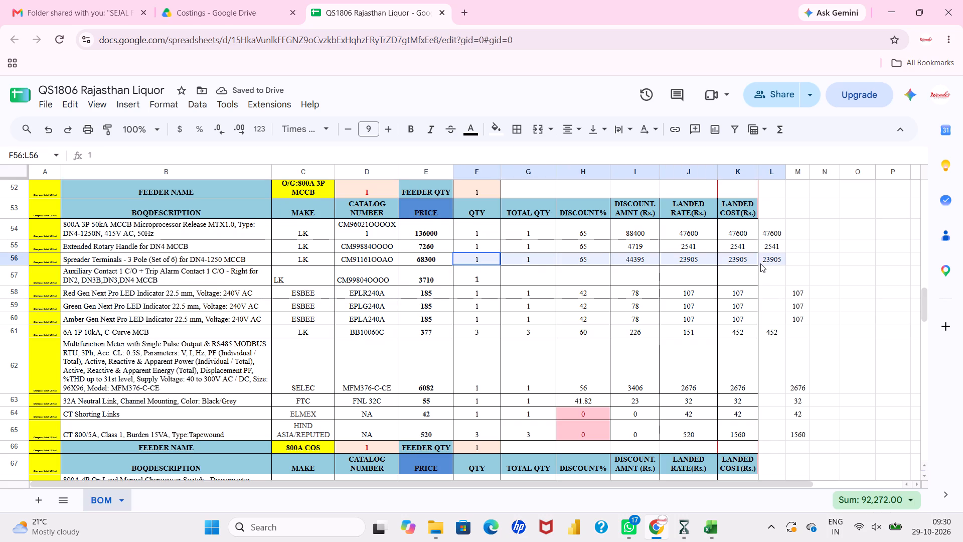
left_click_drag(760, 263, 762, 263)
left_click_drag(785, 266, 785, 278)
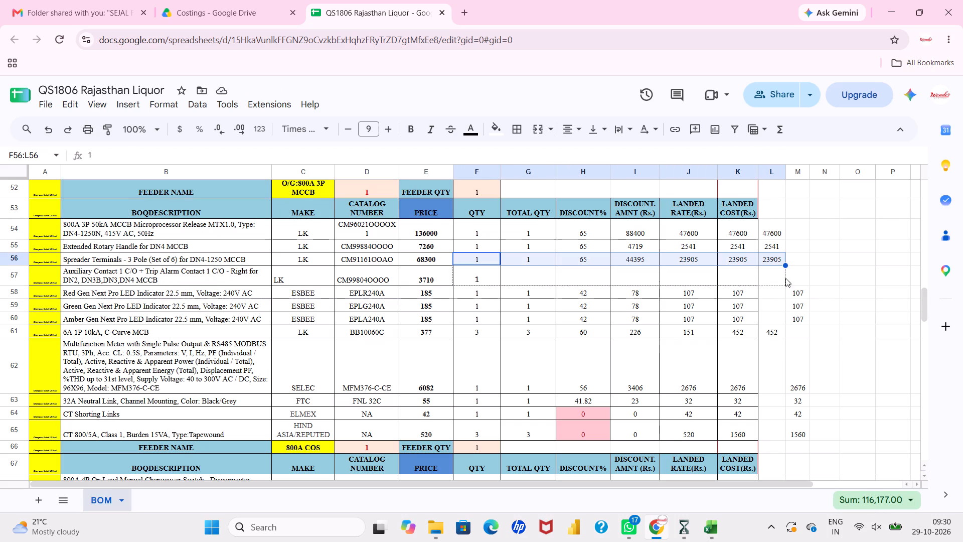
left_click_drag(785, 278, 785, 282)
left_click(522, 277)
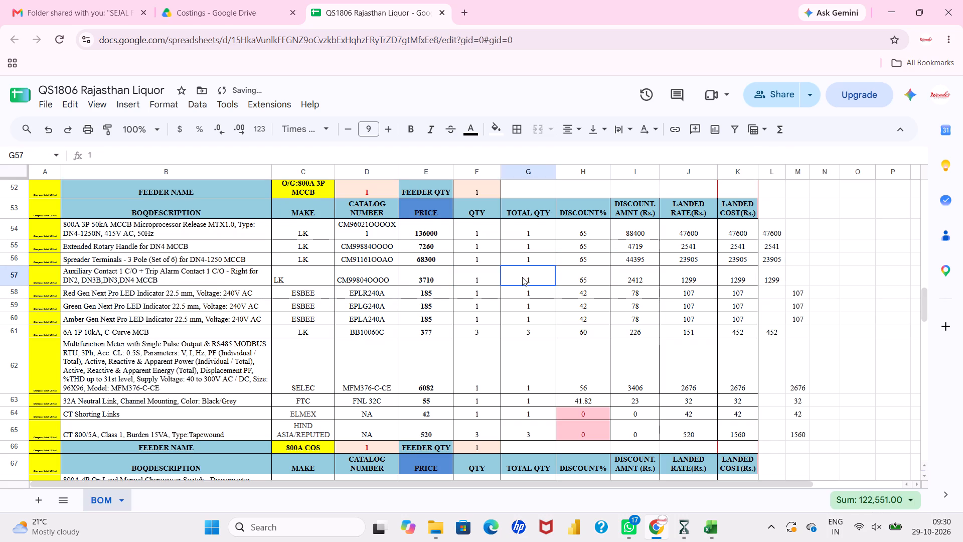
left_click(577, 272)
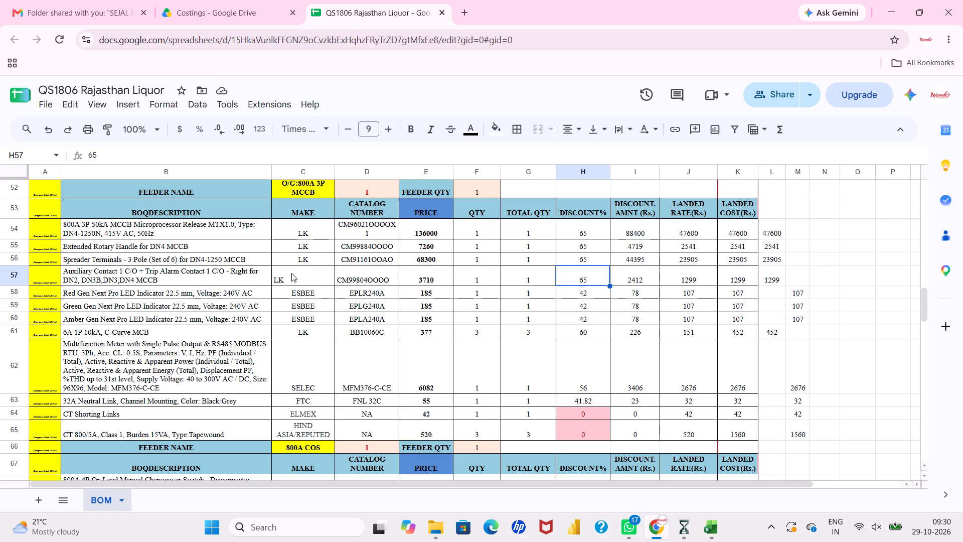
Centre the make and catalog number horizontally in the O/G:800A 3P MCCB feeder's auxiliary contact row.
left_click_drag(293, 270, 354, 276)
left_click(580, 129)
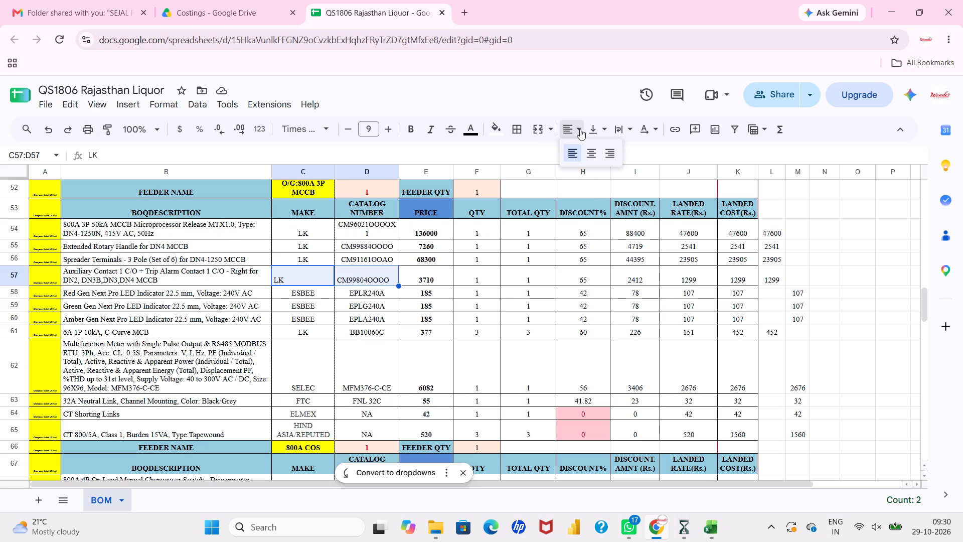
left_click(589, 150)
left_click(354, 335)
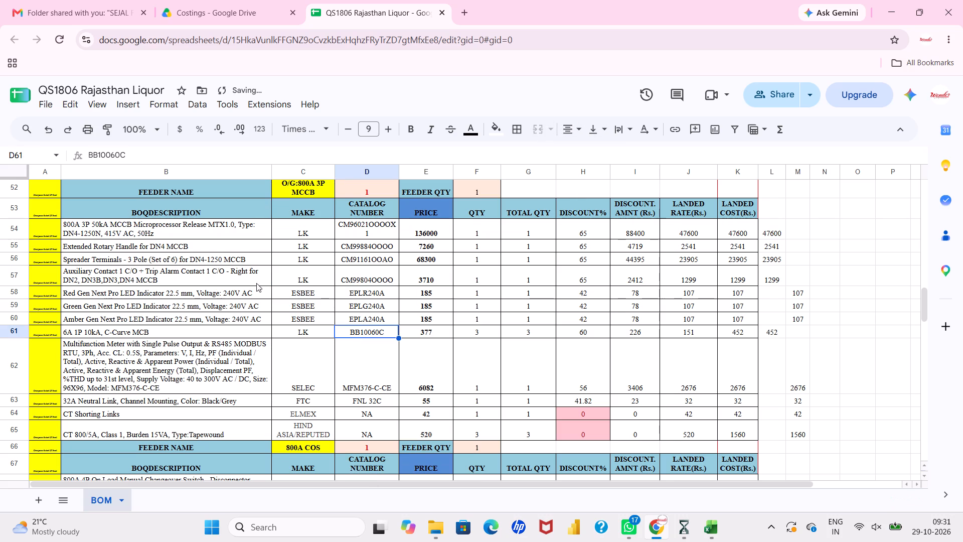
Copy the completed auxiliary contact row into the empty row below the DN3-630 spreader terminals in the O/G:630A 3P MCCB feeder.
left_click_drag(247, 282, 844, 280)
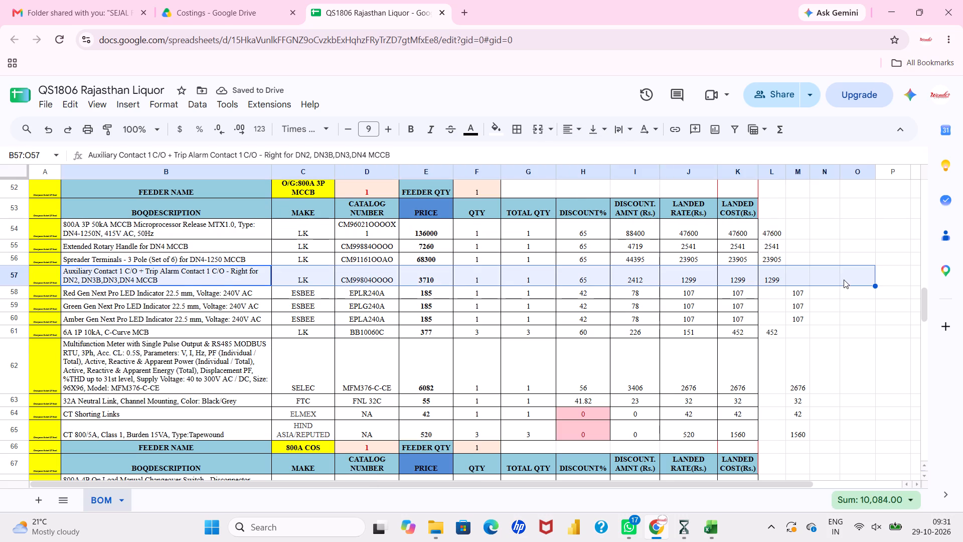
key("ctrl+c")
scroll(844, 280, "down", 4)
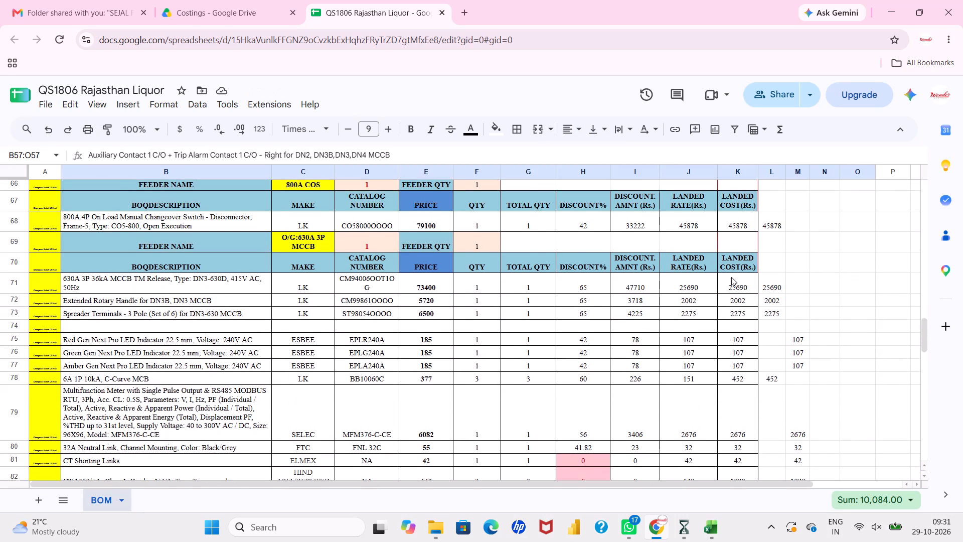
left_click(253, 327)
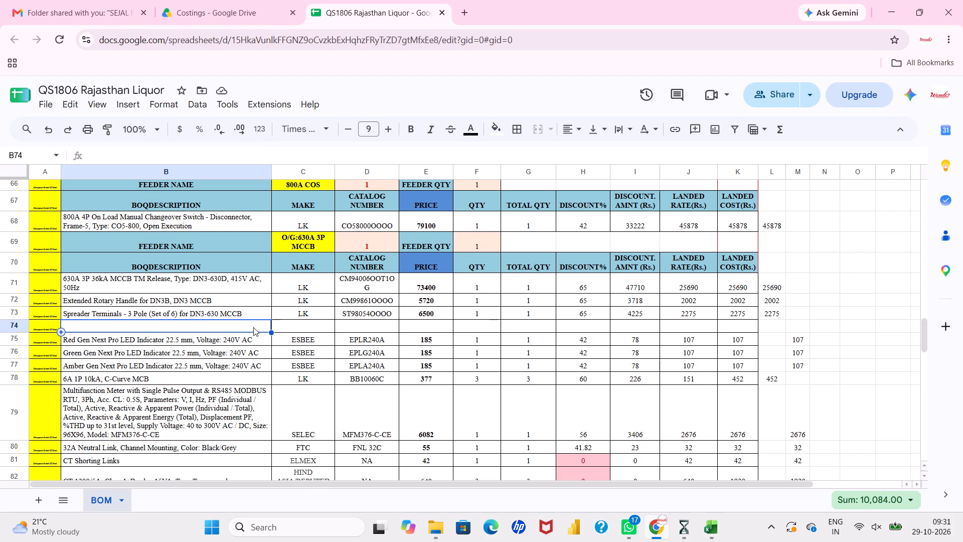
key("ctrl+v")
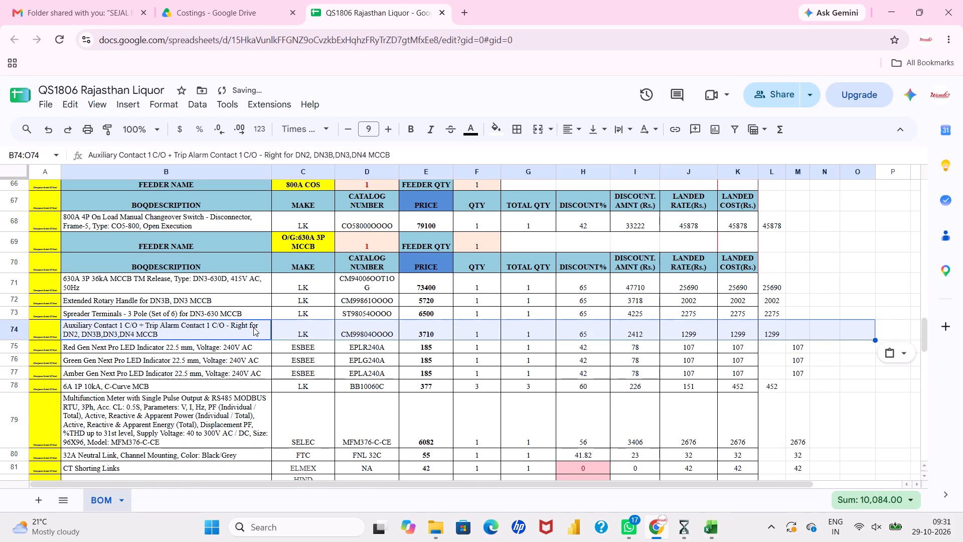
Paste the same auxiliary contact row into the empty row below the DN3B/DN3-400 spreader terminals in the O/G:400A 3P MCCB feeder.
scroll(253, 327, "down", 4)
left_click(247, 360)
key("ctrl+v")
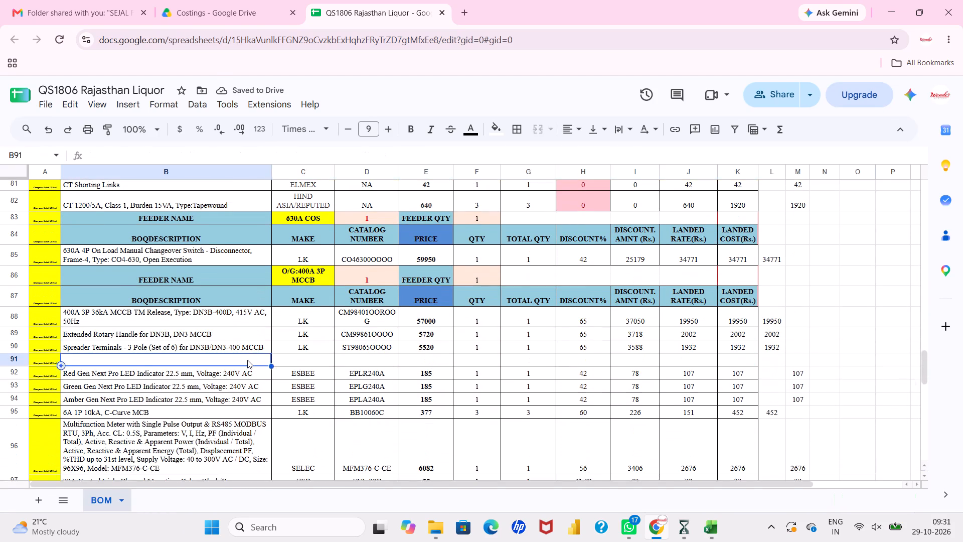
scroll(247, 360, "down", 3)
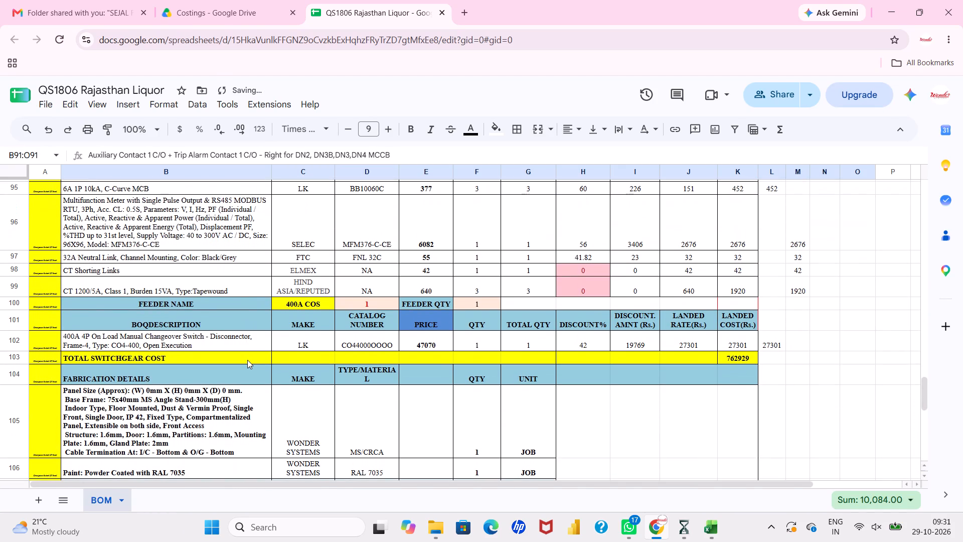
scroll(247, 360, "down", 1)
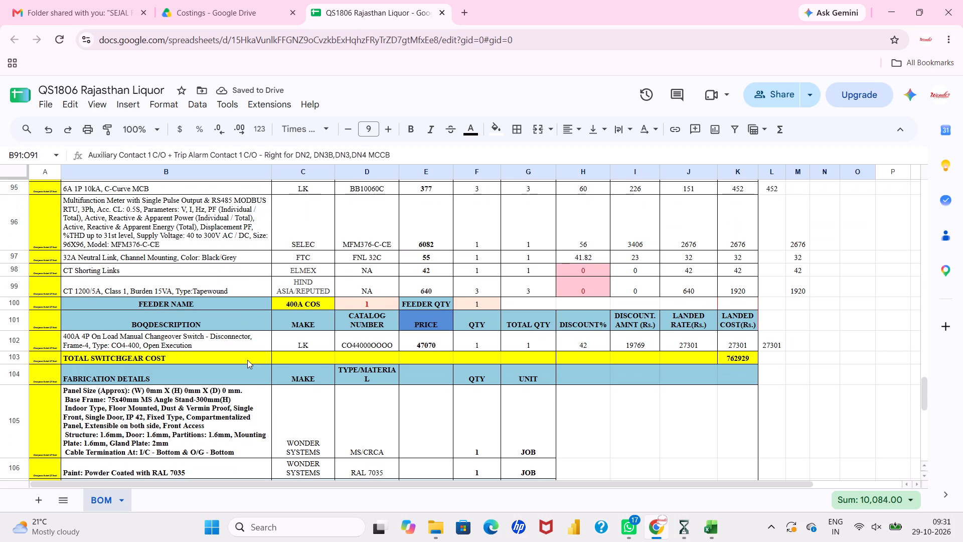
scroll(247, 360, "up", 3)
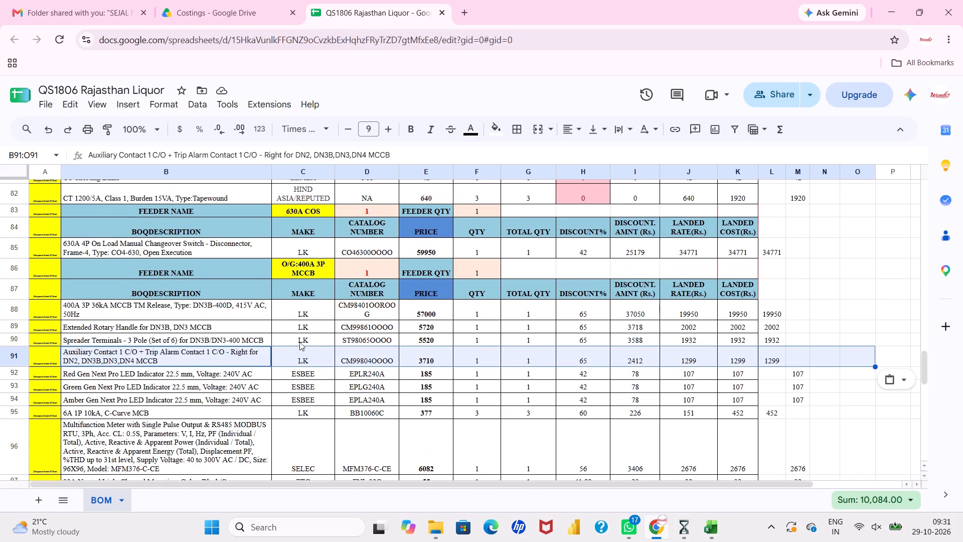
left_click(301, 342)
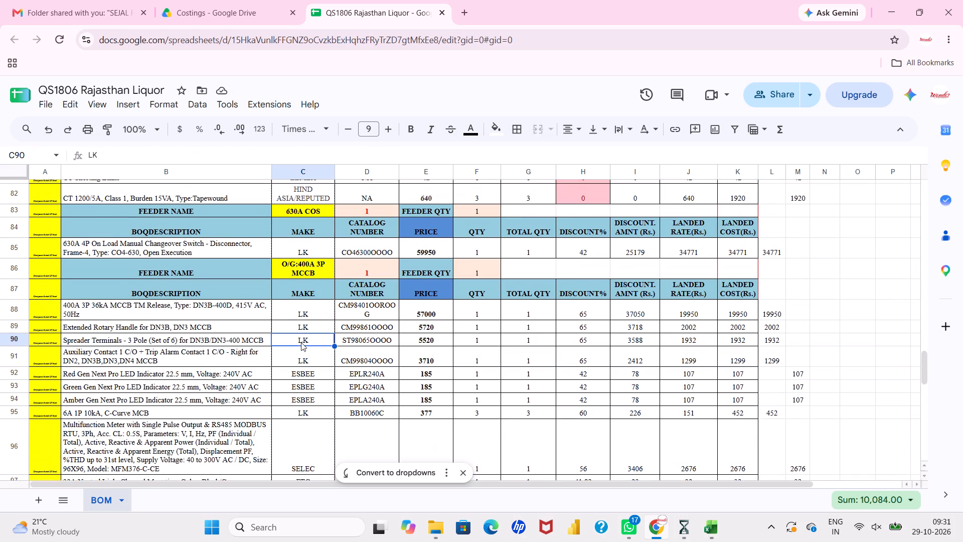
Change the CT in the O/G:400A 3P MCCB feeder to CT 400/5A and set its price to 400.
scroll(301, 342, "down", 1)
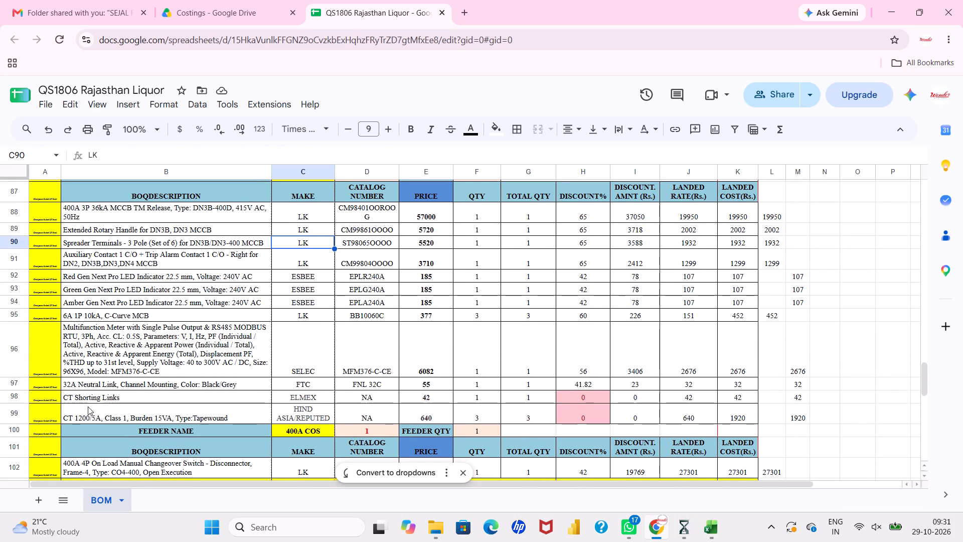
double_click(92, 414)
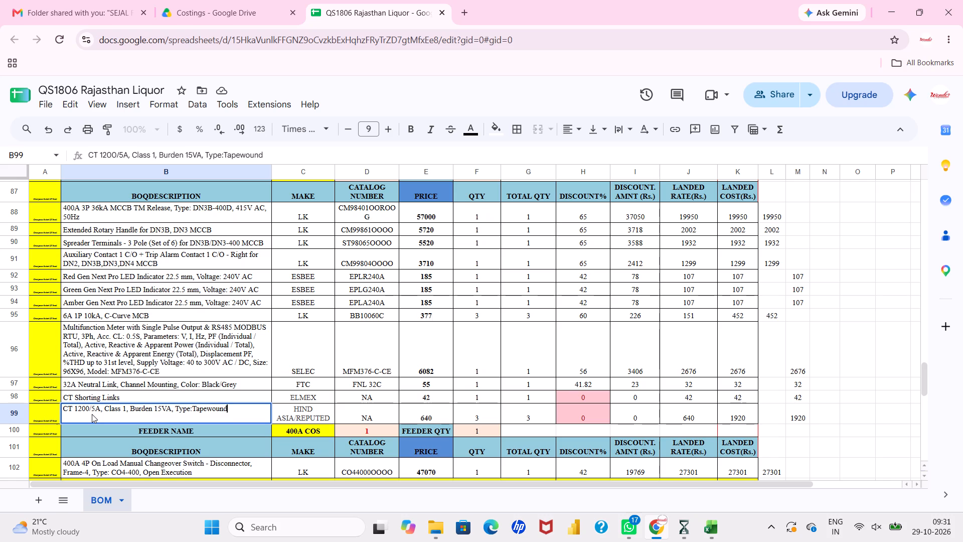
left_click(89, 409)
key("Left")
key("Left")
key("Left")
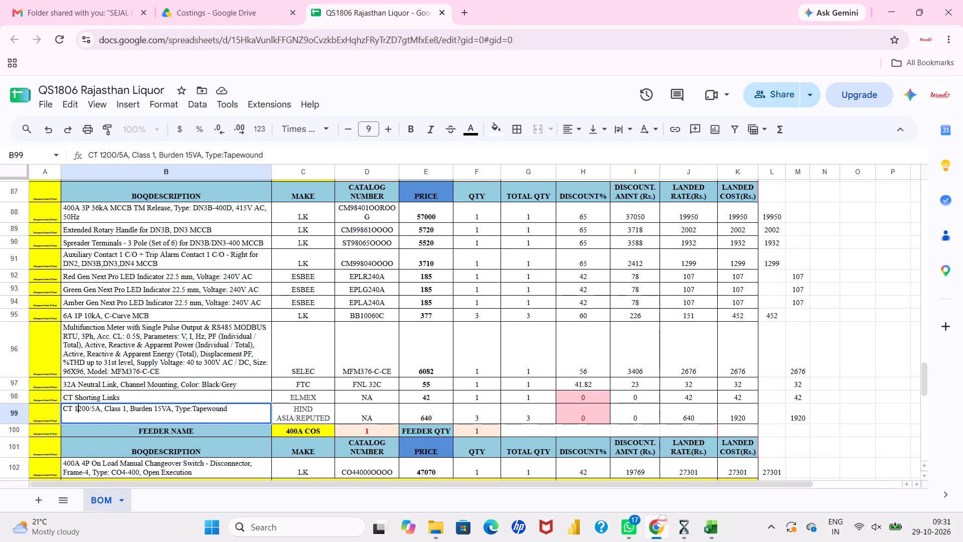
key("BackSpace")
key("Delete")
key("4")
key("Return")
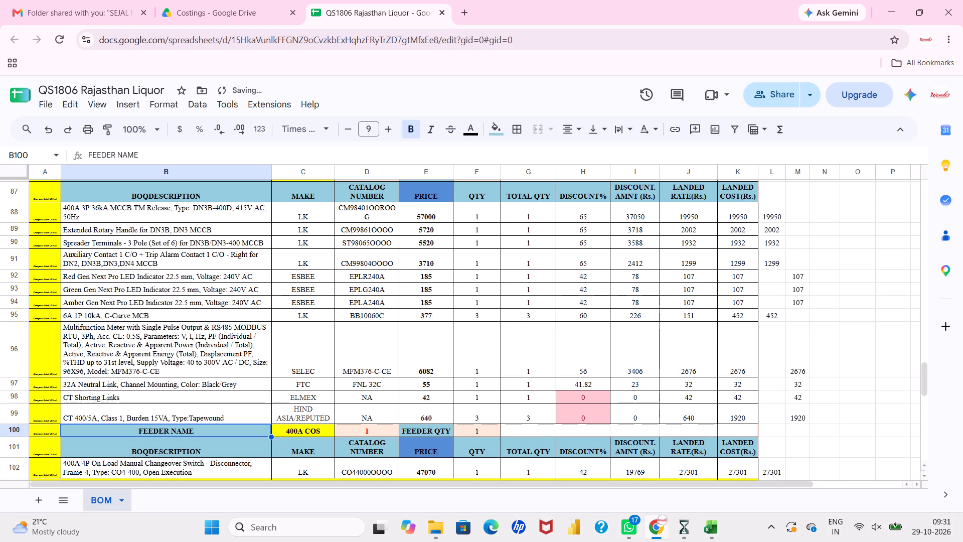
left_click(417, 423)
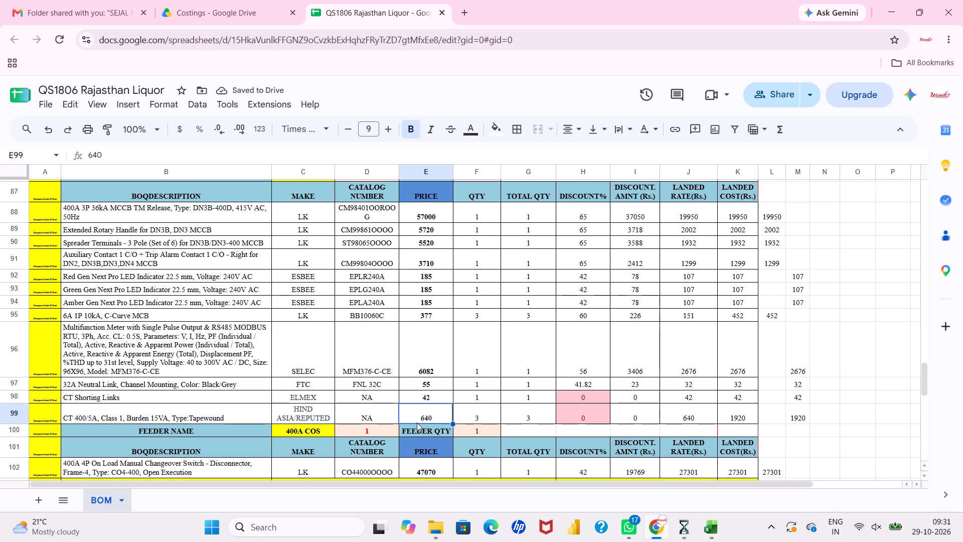
type("400")
key("Return")
Set the O/G:630A 3P MCCB feeder's CT price to 430 and change its description to CT 630/5A.
scroll(417, 423, "up", 1)
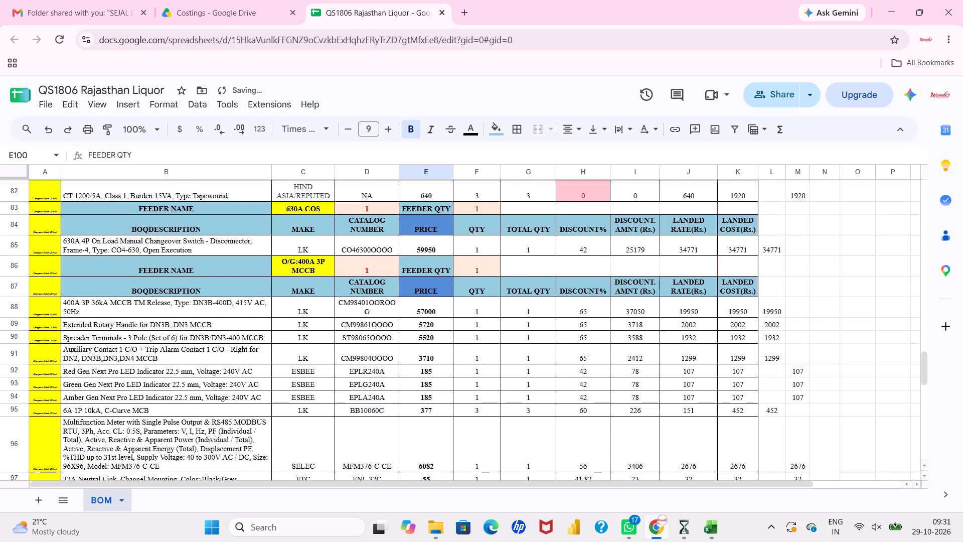
scroll(432, 349, "up", 3)
left_click(421, 344)
type("430")
key("Return")
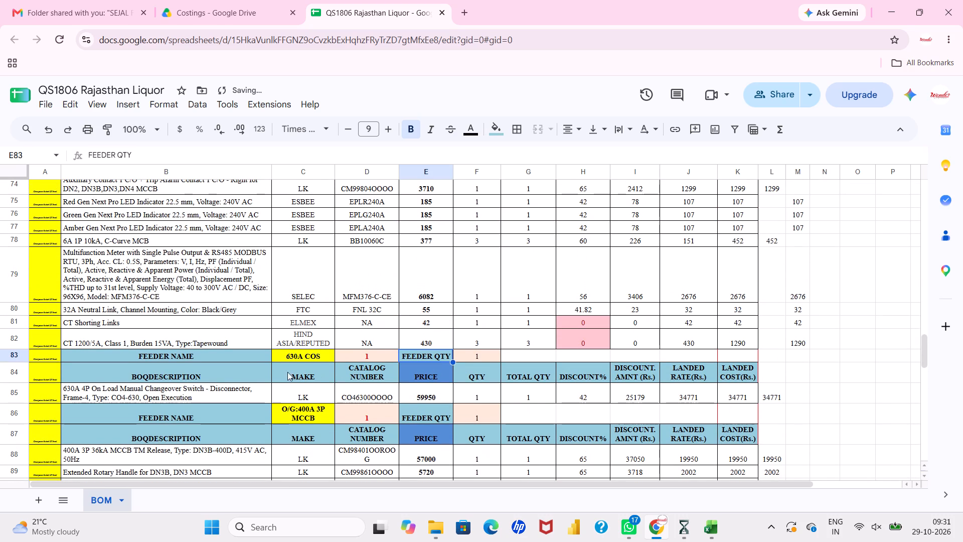
left_click(214, 337)
scroll(214, 337, "up", 2)
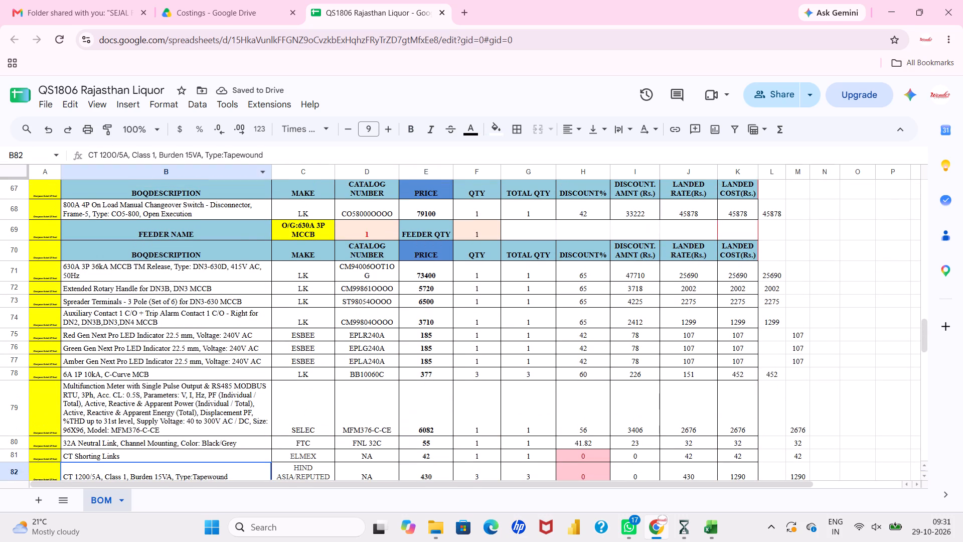
left_click(109, 156)
key("BackSpace")
key("Delete")
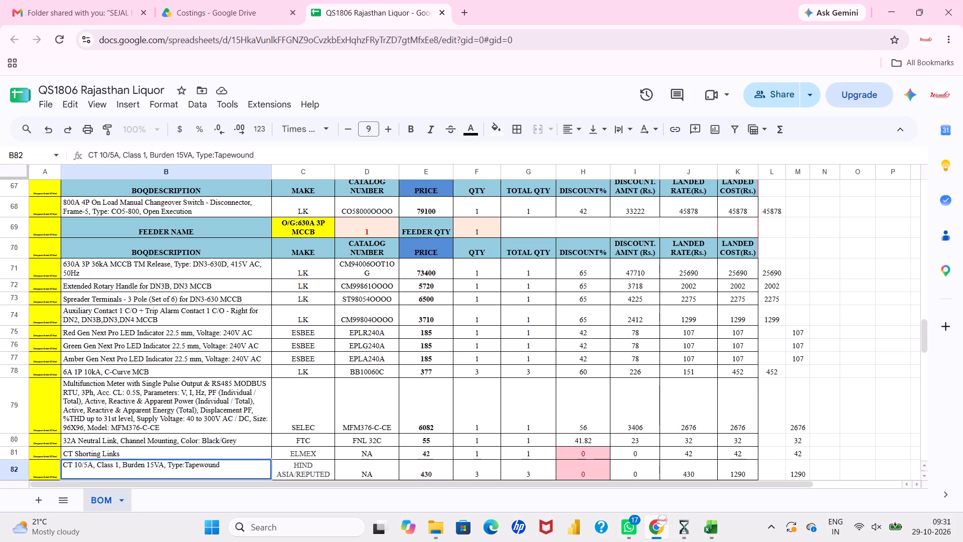
key("BackSpace")
key("6")
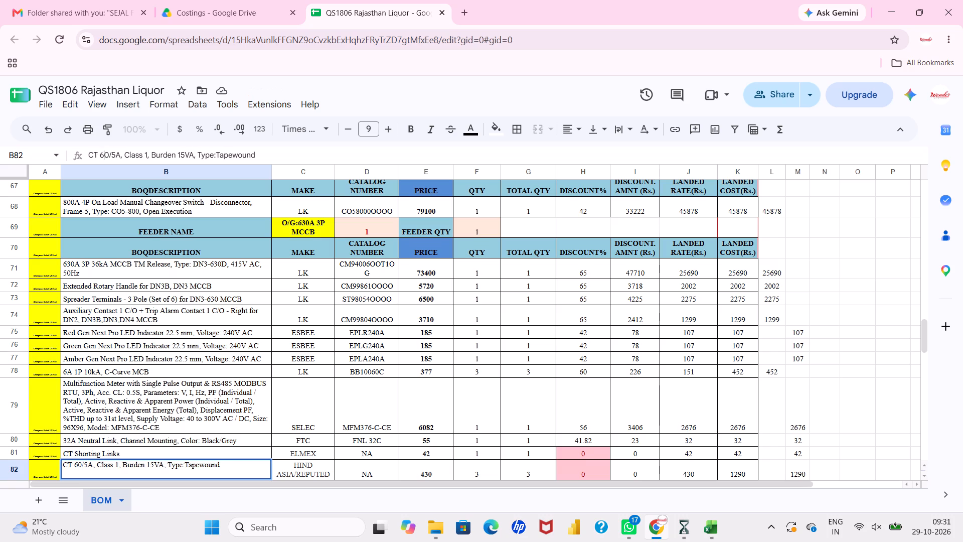
key("3")
key("Return")
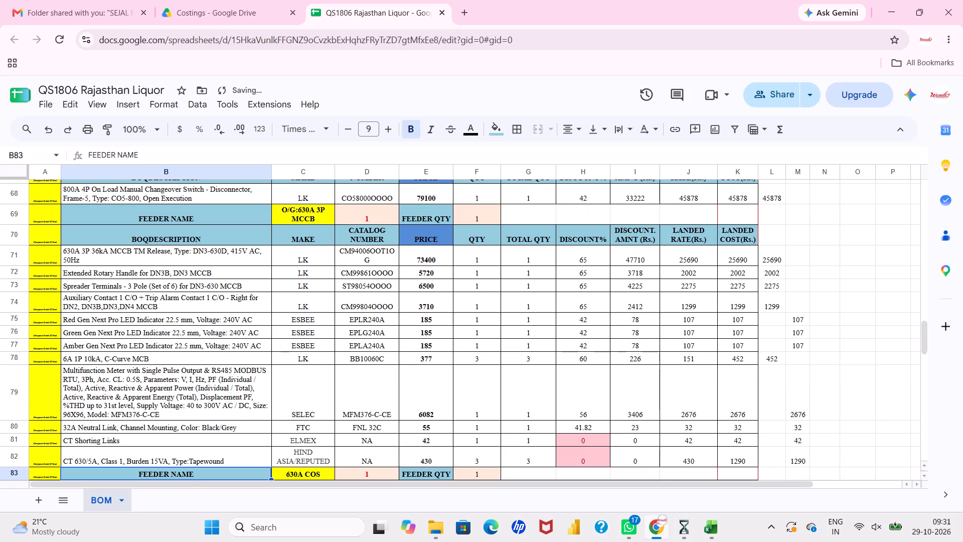
Auto-fit the height of all rows across the entire BOM sheet to their contents.
left_click(169, 310)
scroll(169, 310, "up", 2)
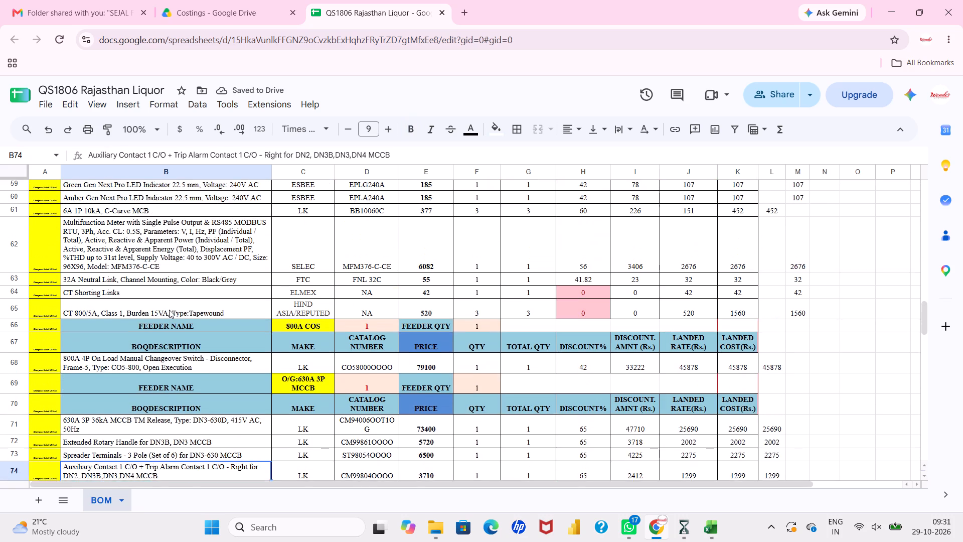
scroll(169, 310, "up", 1)
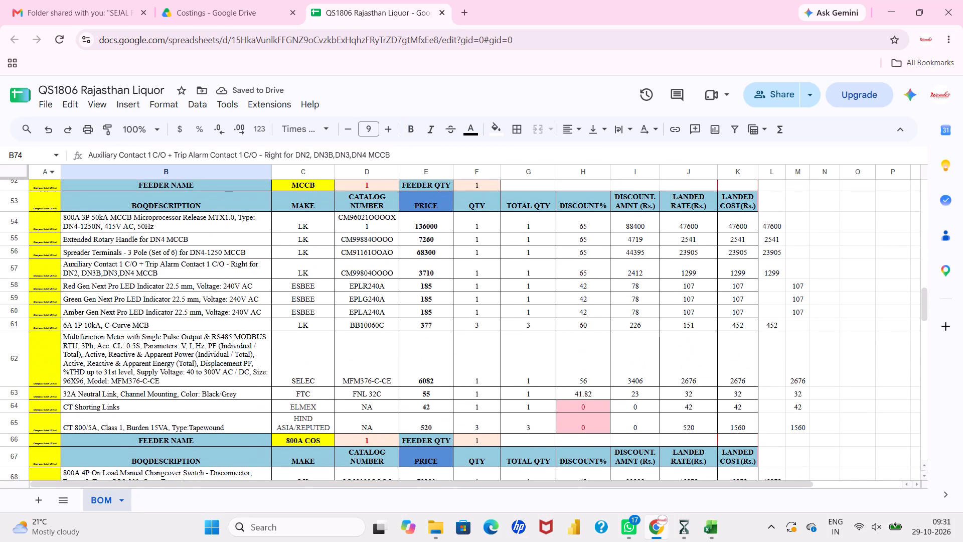
left_click(21, 170)
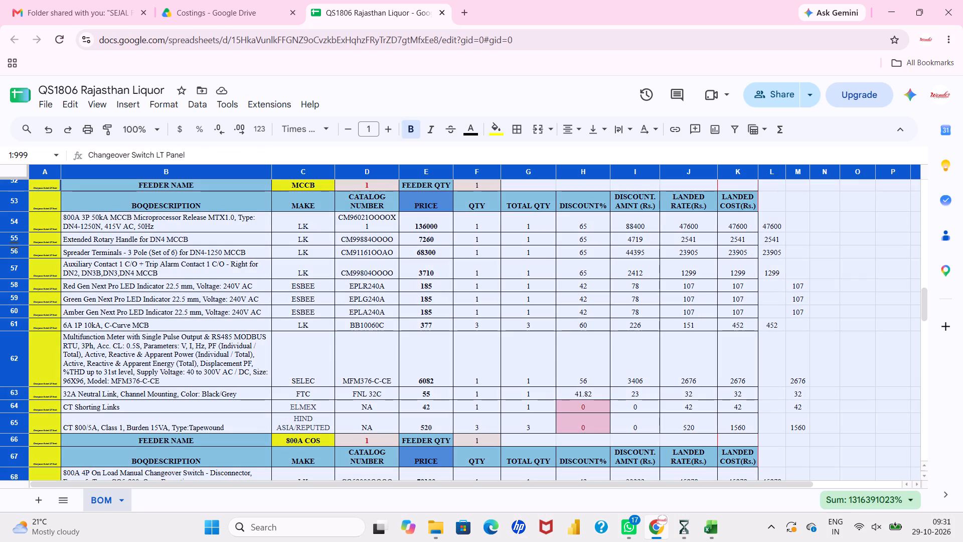
double_click(13, 246)
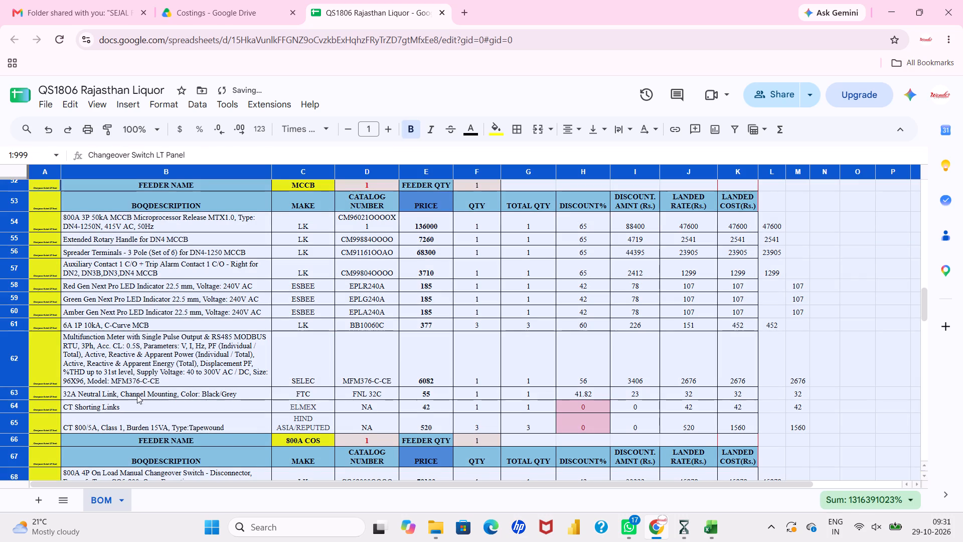
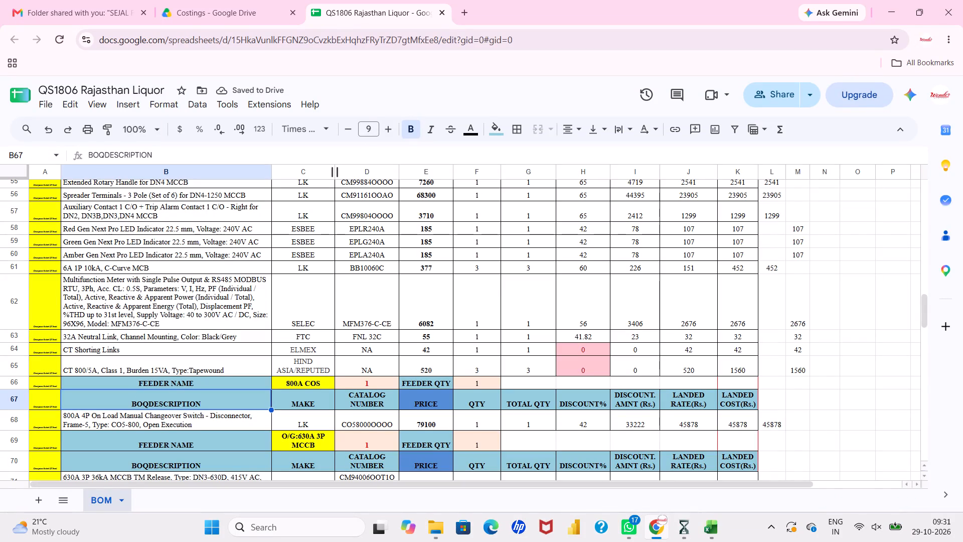
Widen the MAKE column of the BOM sheet and auto-fit its width to its contents.
left_click_drag(336, 170, 365, 167)
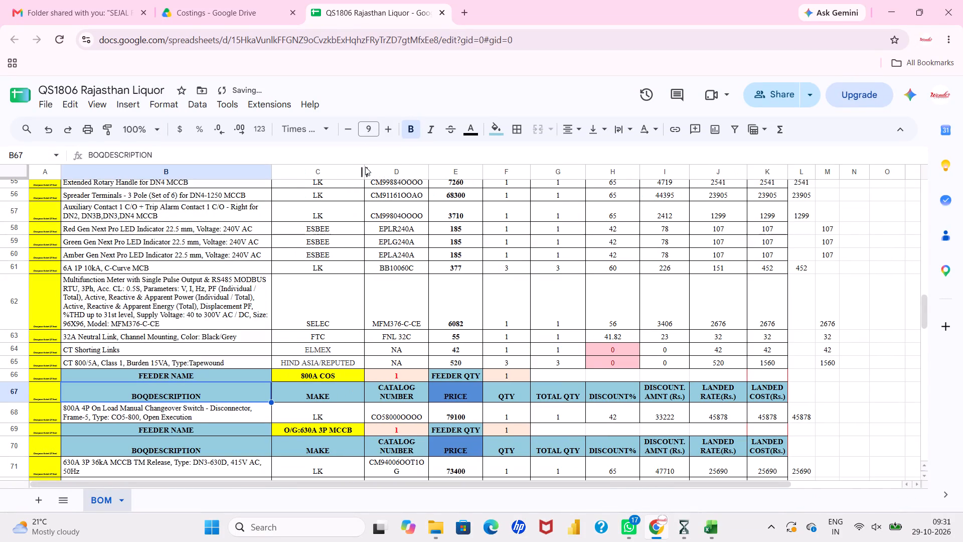
scroll(333, 339, "down", 4)
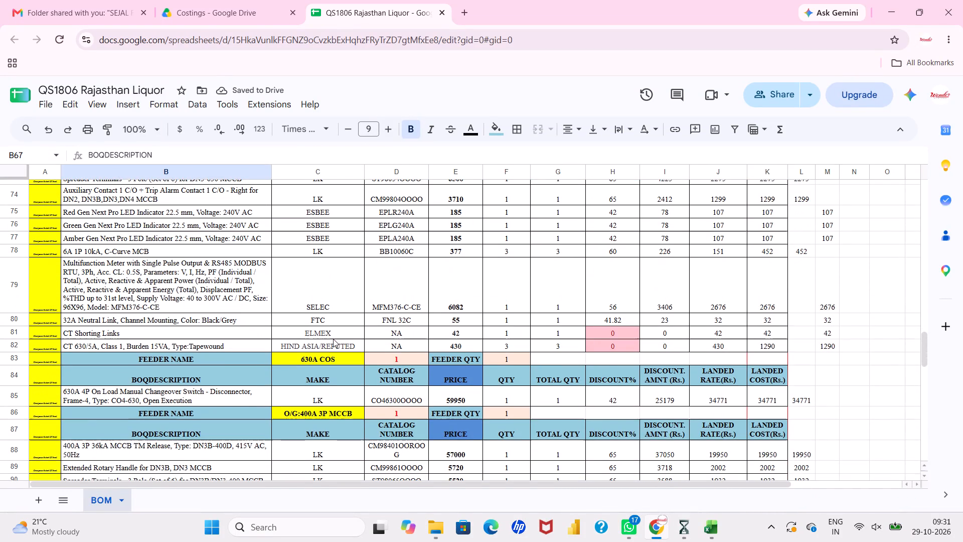
scroll(333, 339, "down", 1)
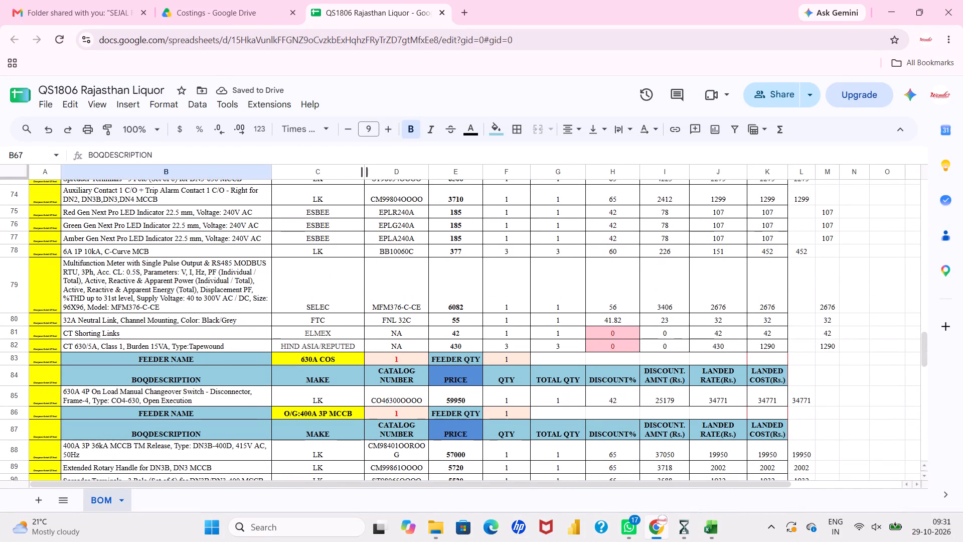
double_click(367, 174)
left_click(398, 322)
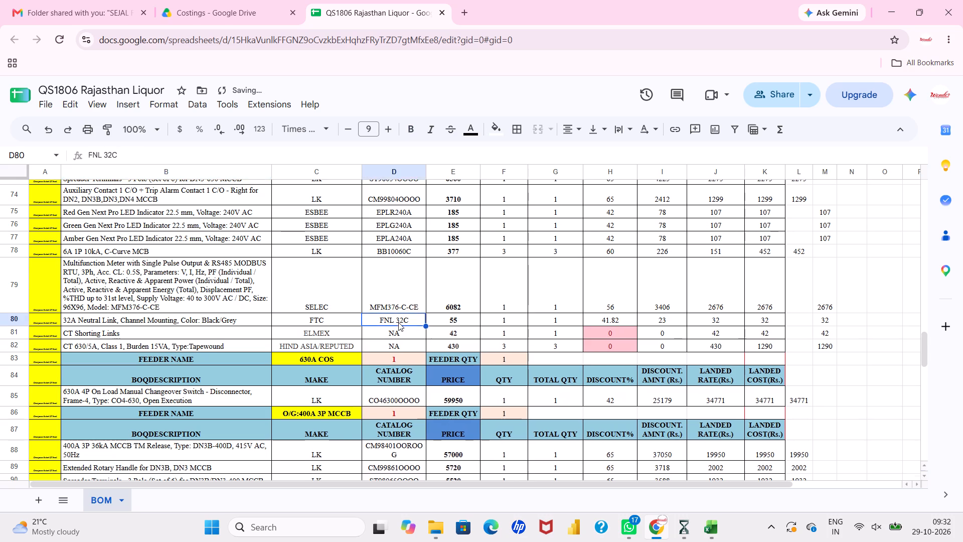
Auto-fit the widths of columns D through K, from catalog number to landed cost, to their contents.
scroll(398, 322, "up", 4)
scroll(403, 271, "up", 11)
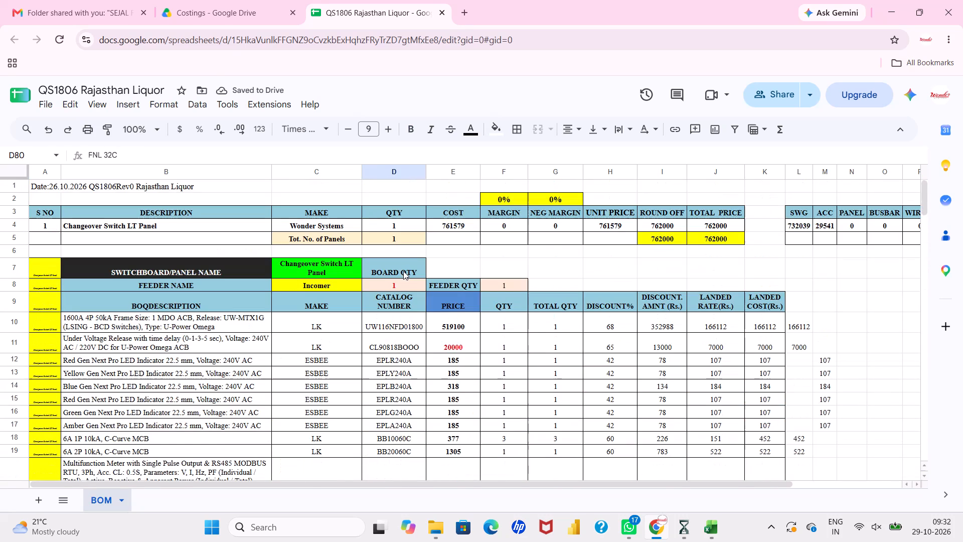
left_click_drag(393, 169, 721, 180)
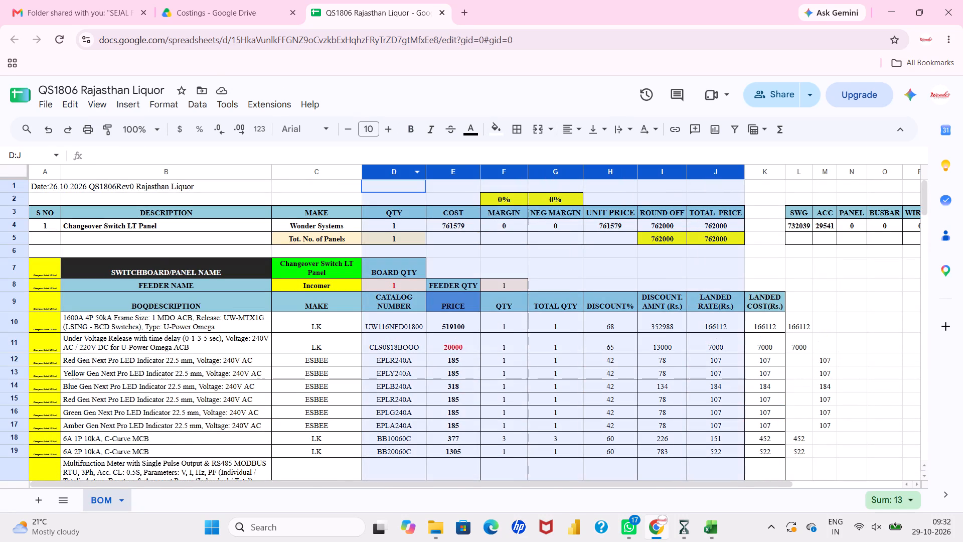
left_click_drag(721, 180, 772, 176)
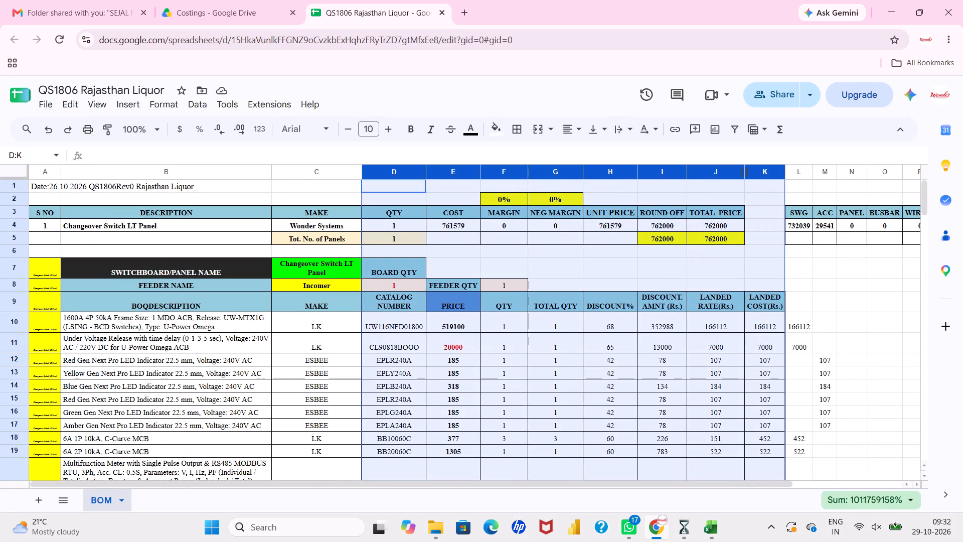
double_click(746, 172)
left_click(729, 291)
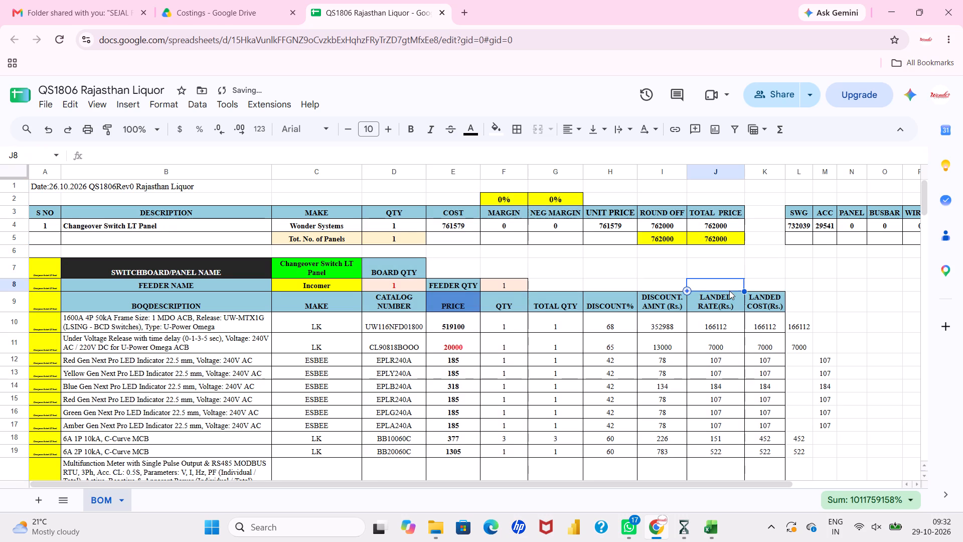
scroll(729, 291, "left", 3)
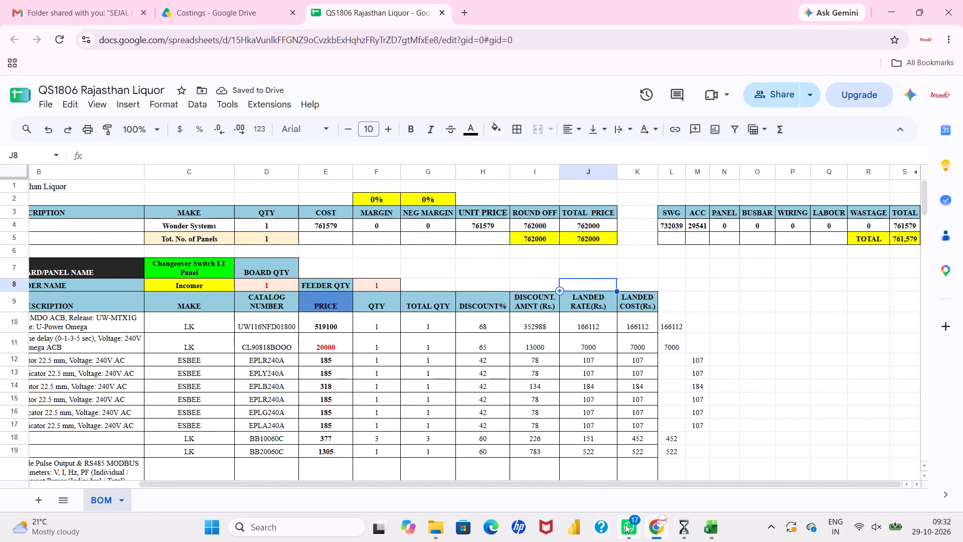
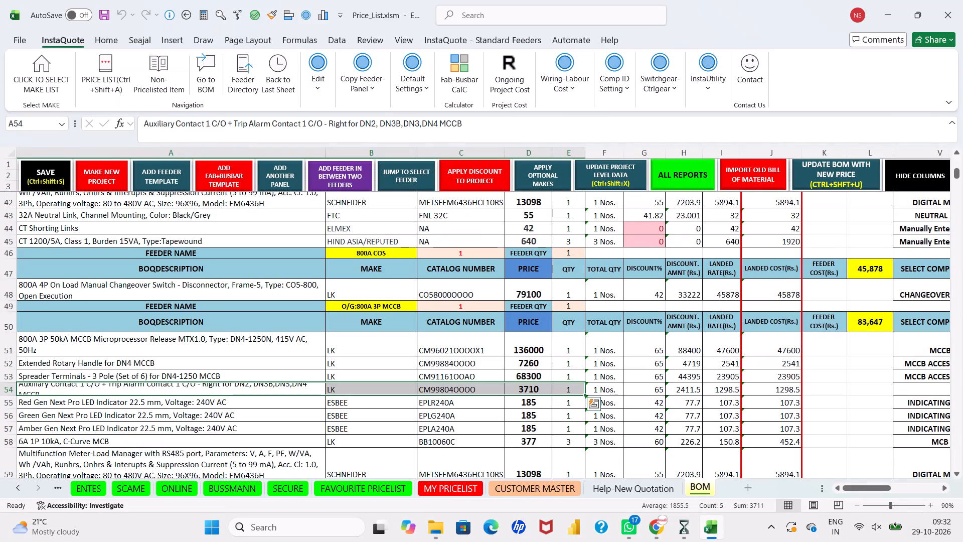
Save the ongoing project from the BOM sheet using InstaQuote's own save and backup function.
left_click(629, 412)
scroll(629, 412, "down", 2)
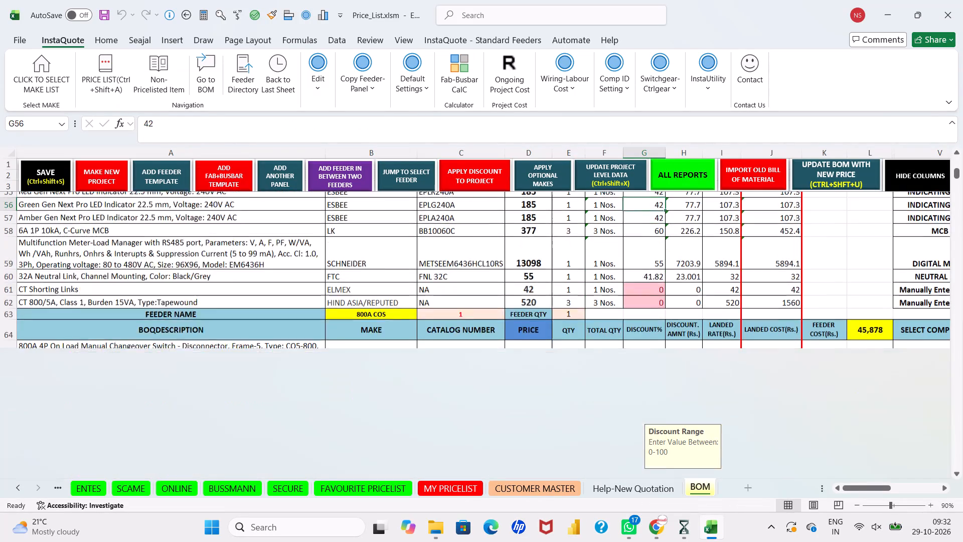
scroll(629, 412, "down", 1)
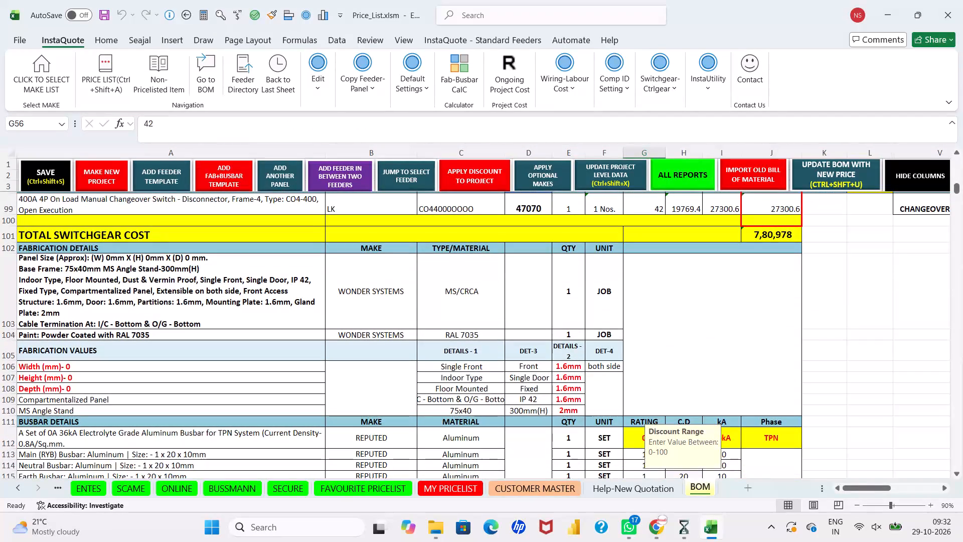
left_click(56, 179)
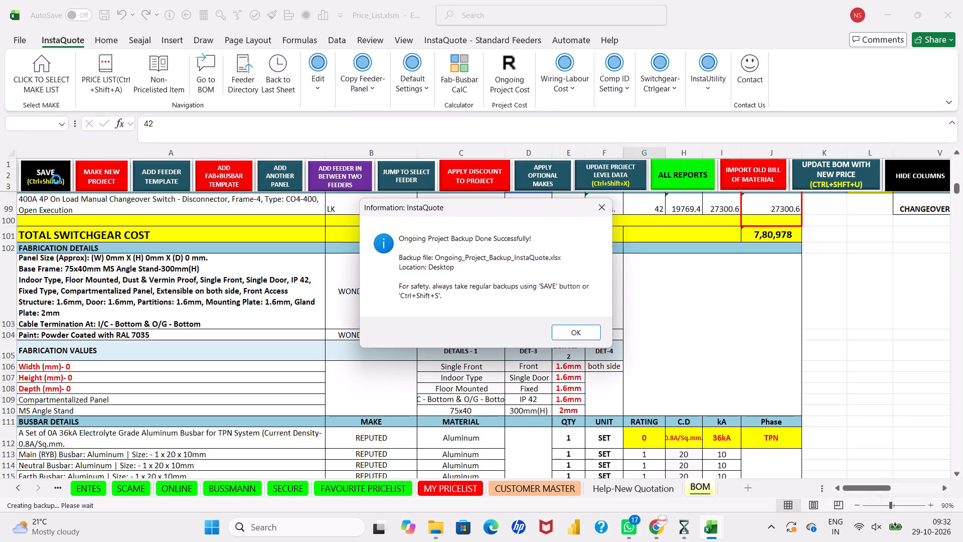
Dismiss the backup notice and check the total switchgear cost and feeder rows in the QS1806 Rajasthan Liquor Google Sheet against the Price_List workbook.
left_click(571, 335)
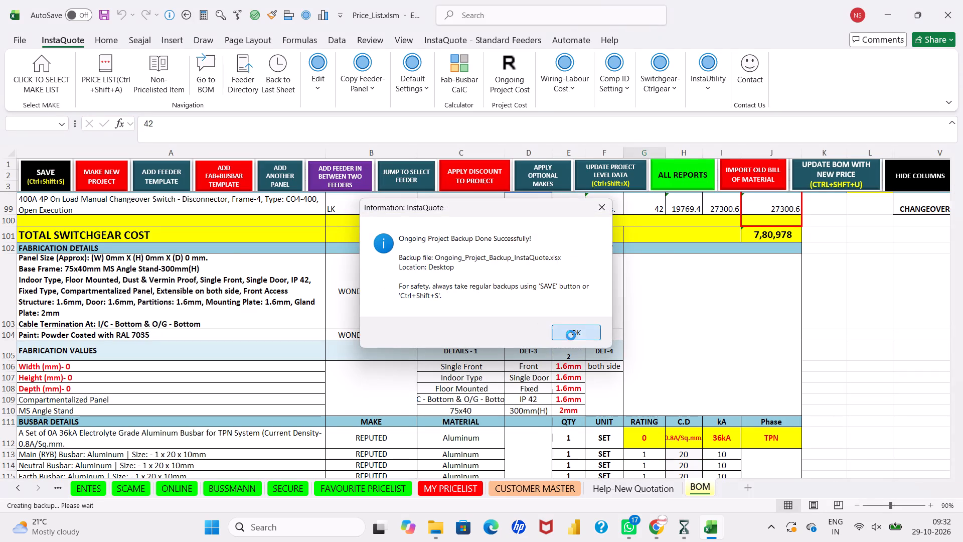
left_click(698, 319)
scroll(698, 319, "left", 1)
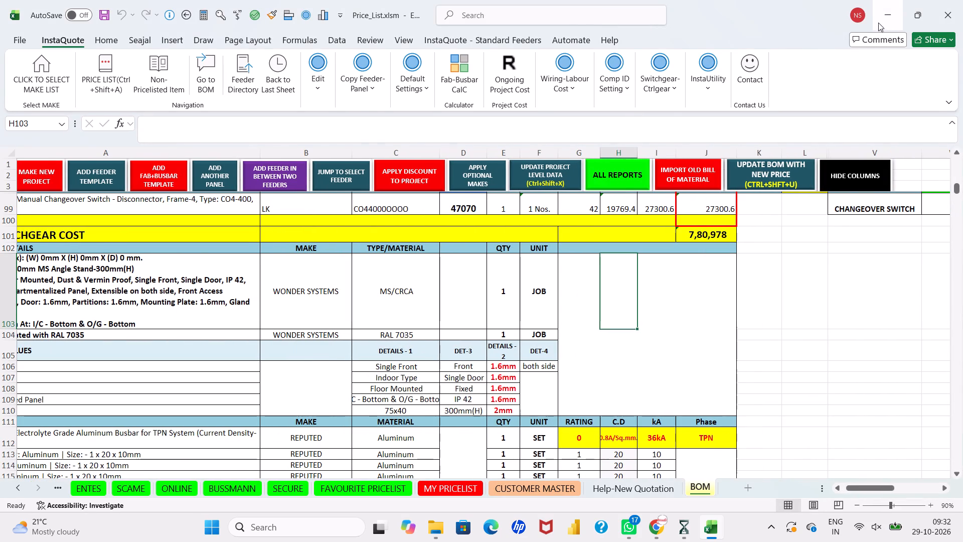
left_click(882, 15)
scroll(839, 391, "down", 5)
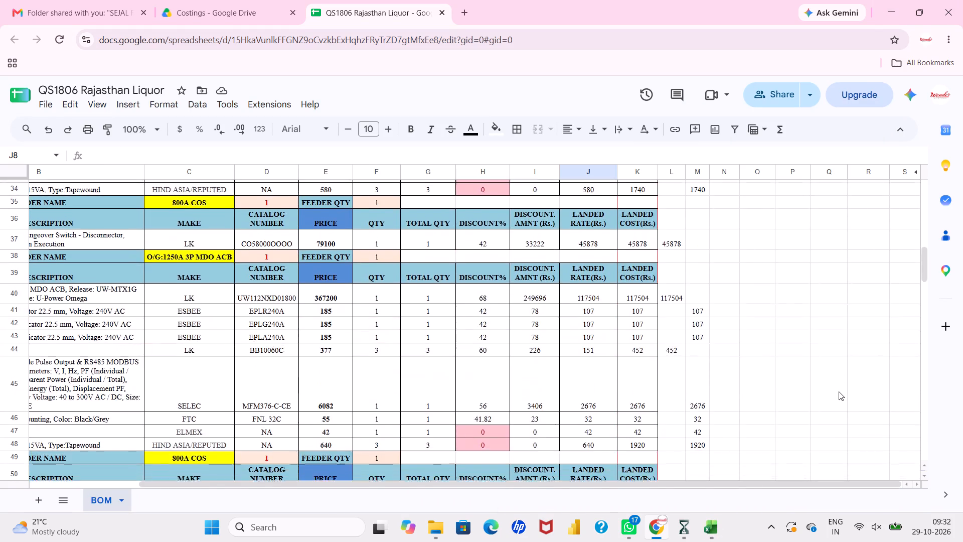
scroll(839, 391, "down", 2)
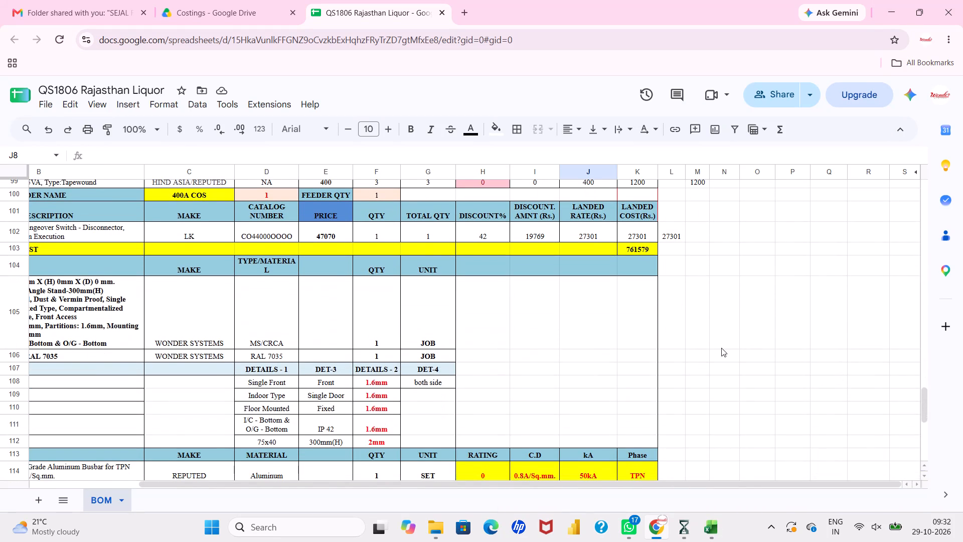
scroll(629, 336, "right", 2)
scroll(629, 336, "up", 1)
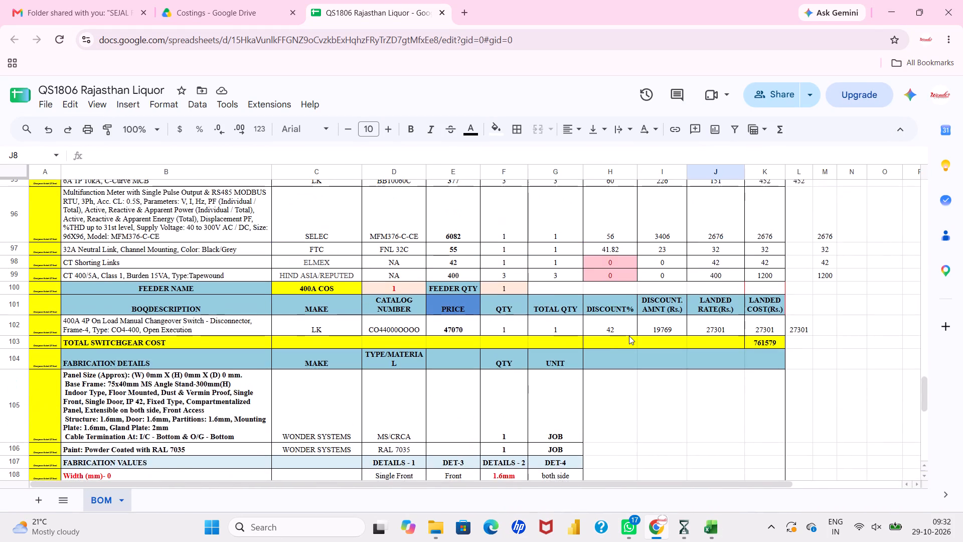
scroll(629, 336, "up", 2)
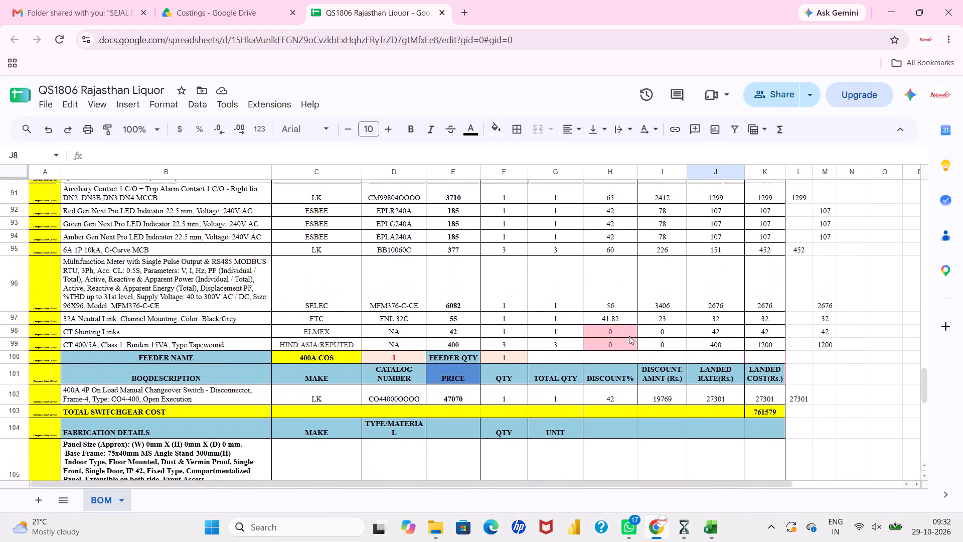
scroll(629, 336, "up", 1)
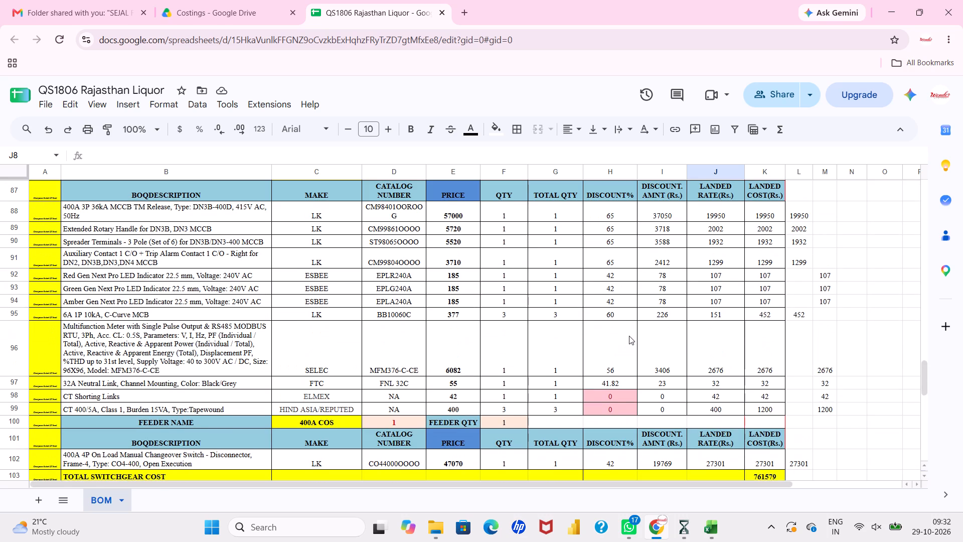
scroll(629, 336, "up", 2)
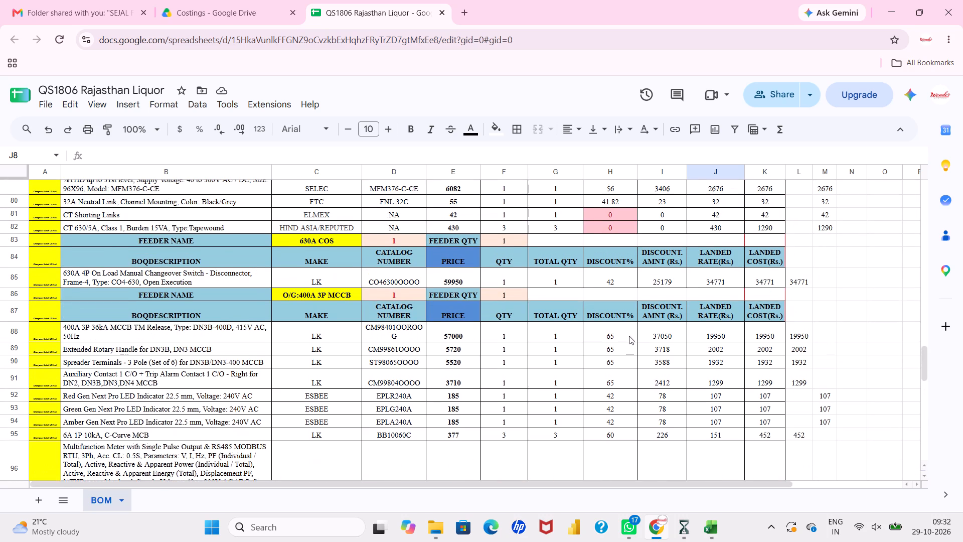
scroll(629, 336, "up", 3)
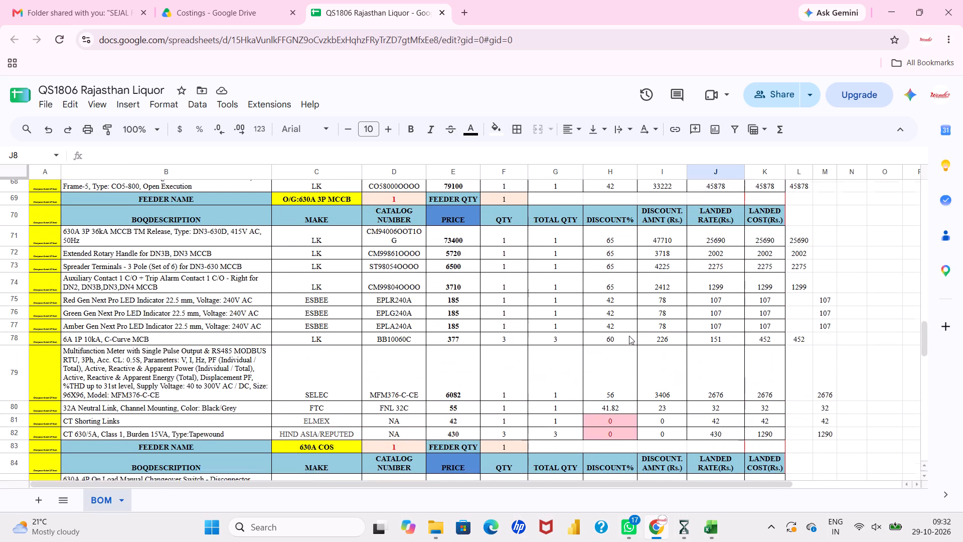
scroll(629, 336, "up", 2)
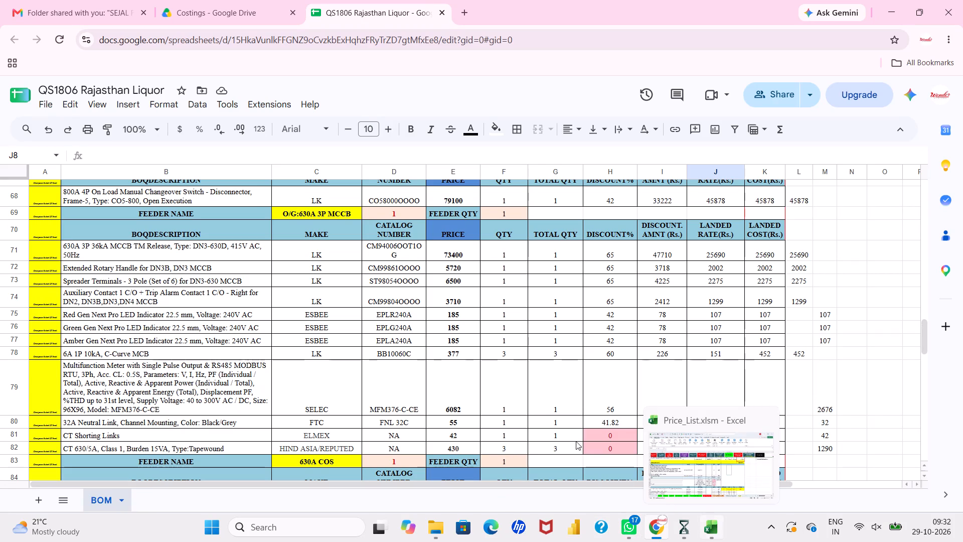
scroll(437, 346, "up", 9)
scroll(437, 346, "down", 2)
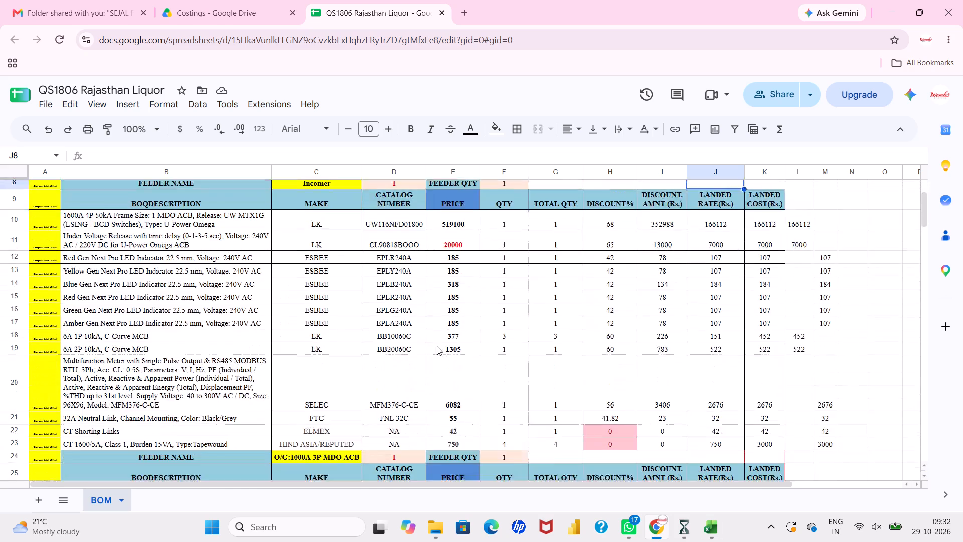
Copy the Incomer's Schneider EM6436H multifunction meter entry, description through quantity, from Price_List in Excel over the Google Sheet Incomer's SELEC meter.
left_click(719, 534)
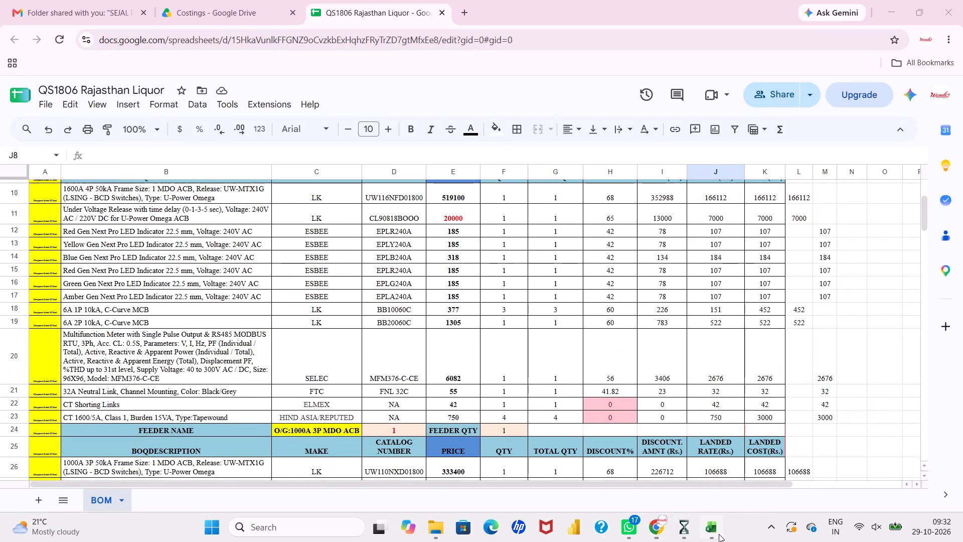
scroll(297, 340, "up", 10)
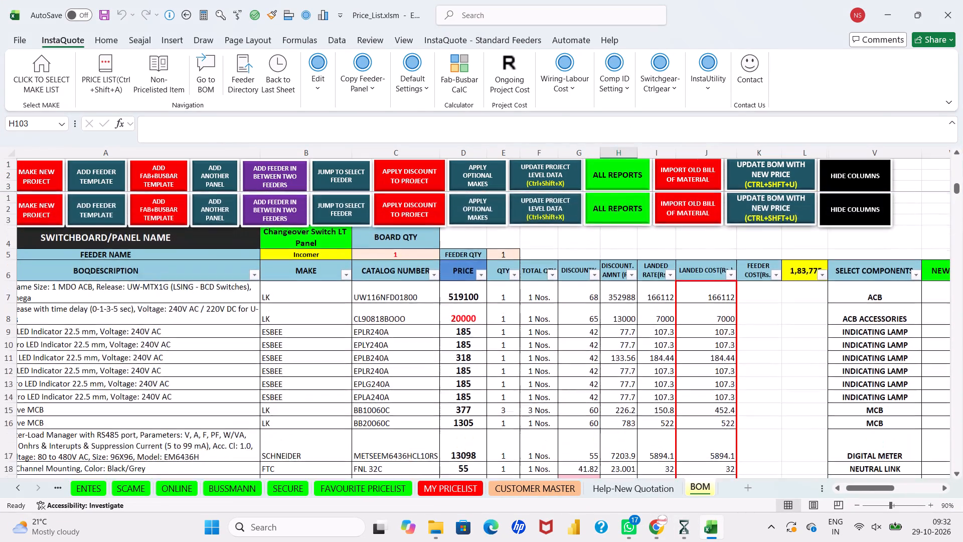
scroll(297, 340, "down", 1)
left_click_drag(241, 360, 357, 357)
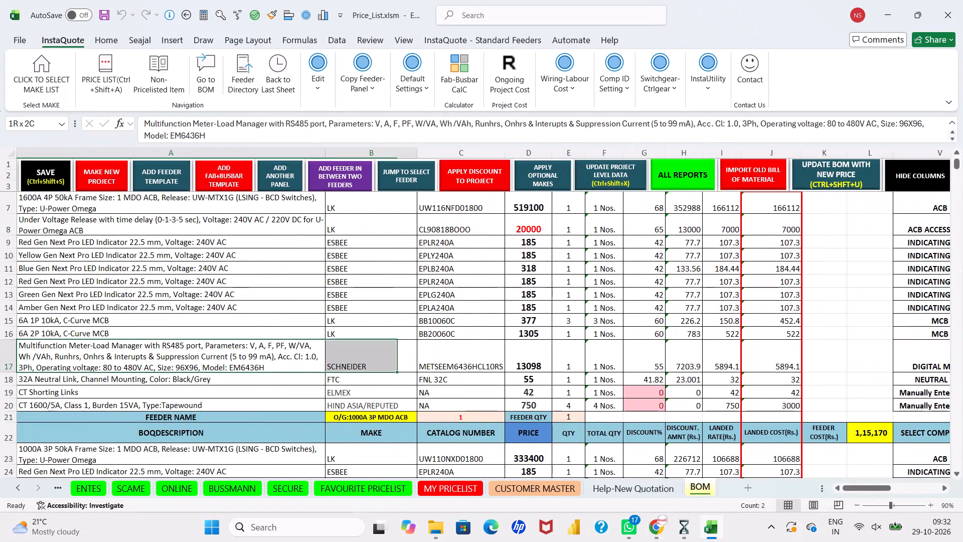
left_click_drag(357, 357, 553, 360)
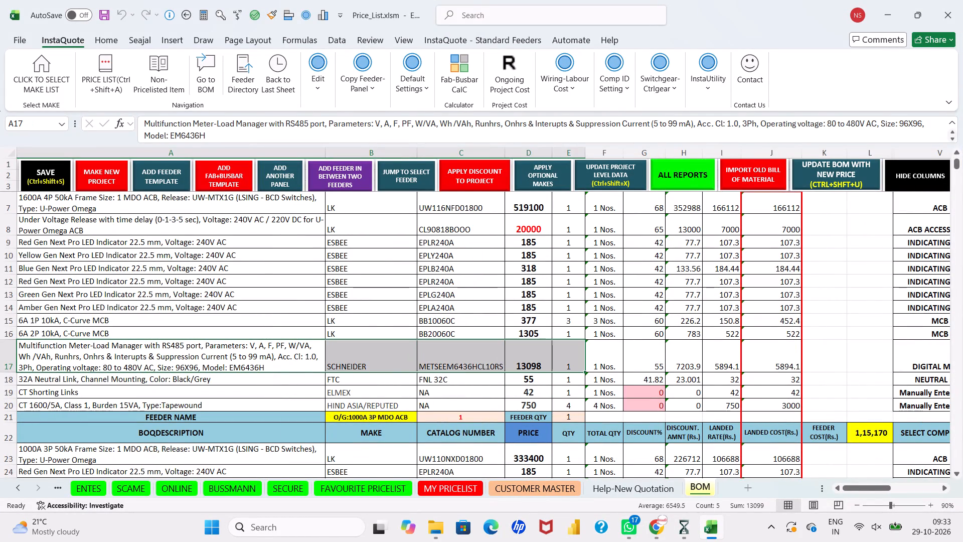
key("ctrl+c")
left_click(881, 1)
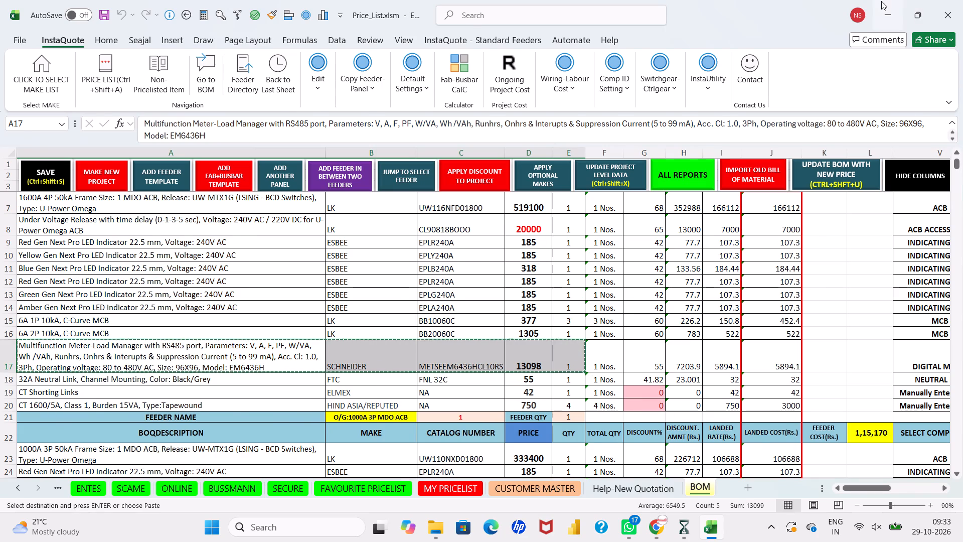
left_click(240, 366)
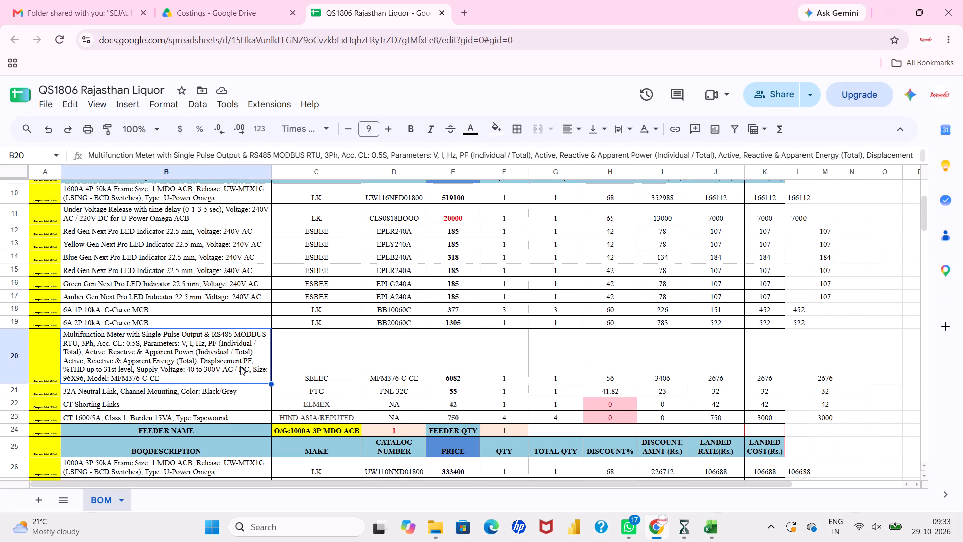
key("ctrl+v")
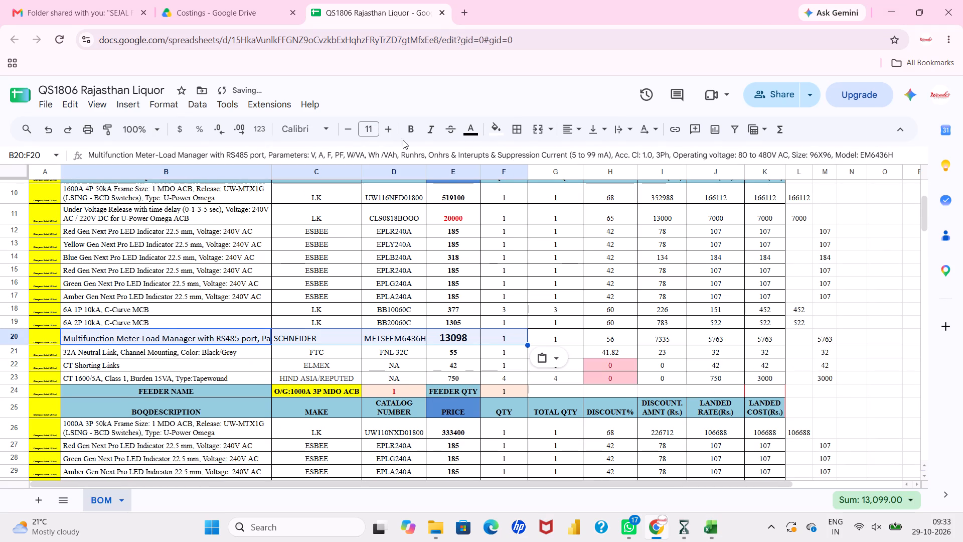
Format the Incomer's pasted Schneider meter cells as Times New Roman, size 9, with wrapped text.
double_click(346, 127)
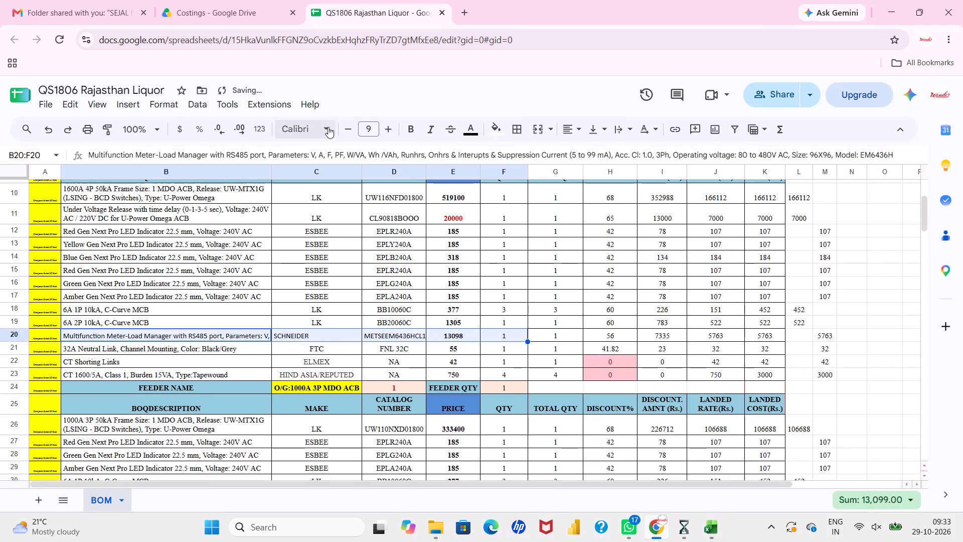
left_click(328, 127)
left_click(359, 251)
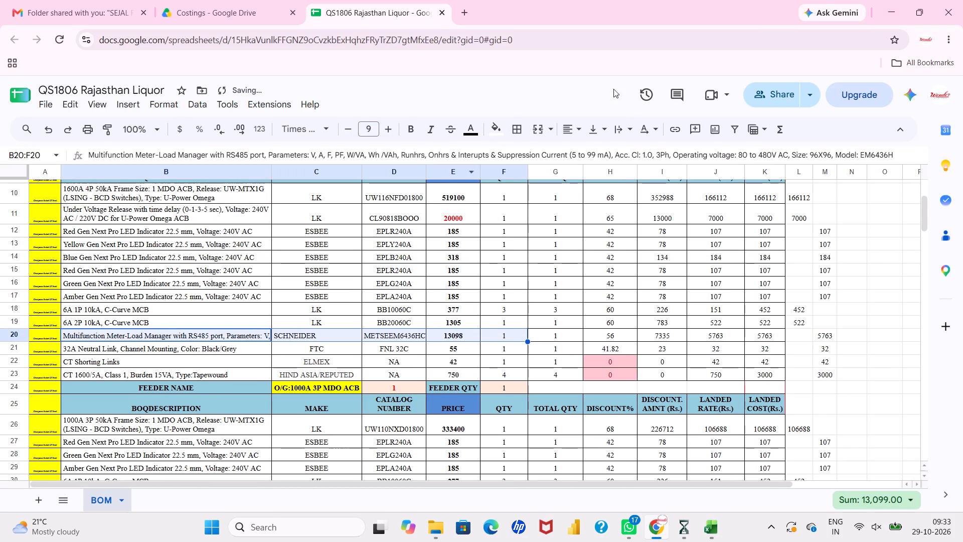
left_click(629, 130)
left_click(637, 149)
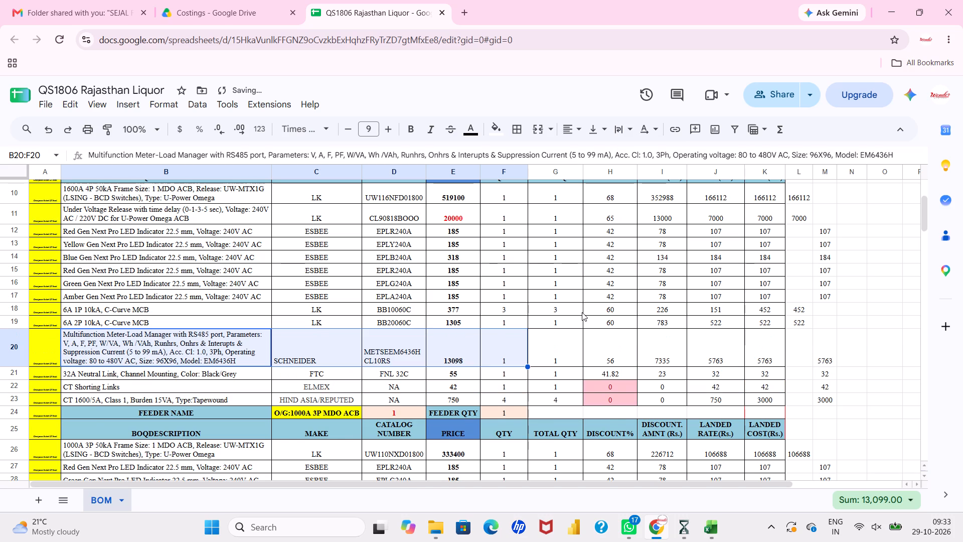
Centre the make, catalog number and price of the Incomer's Schneider meter horizontally.
left_click_drag(353, 350, 453, 358)
left_click(573, 134)
left_click(586, 150)
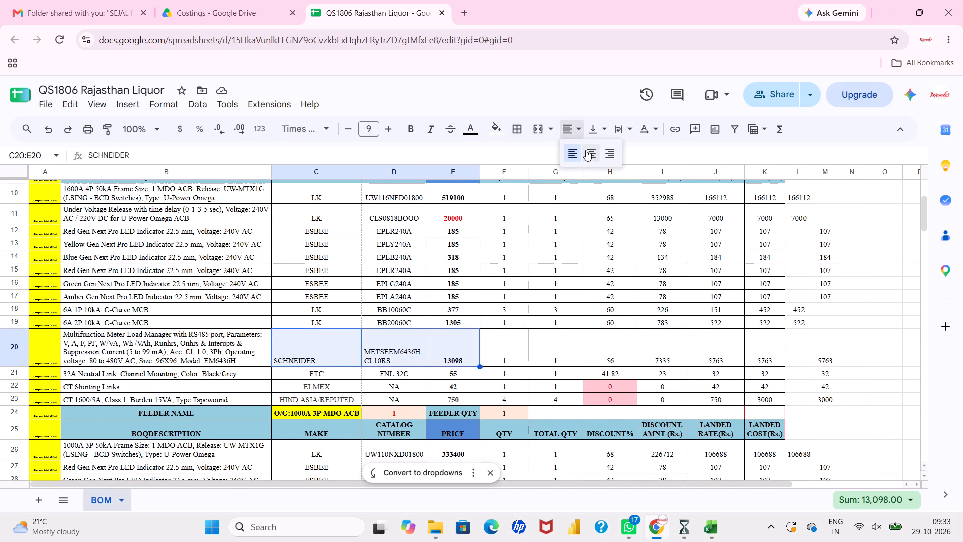
Set the discount of the Incomer's Schneider meter to 55%.
left_click(609, 360)
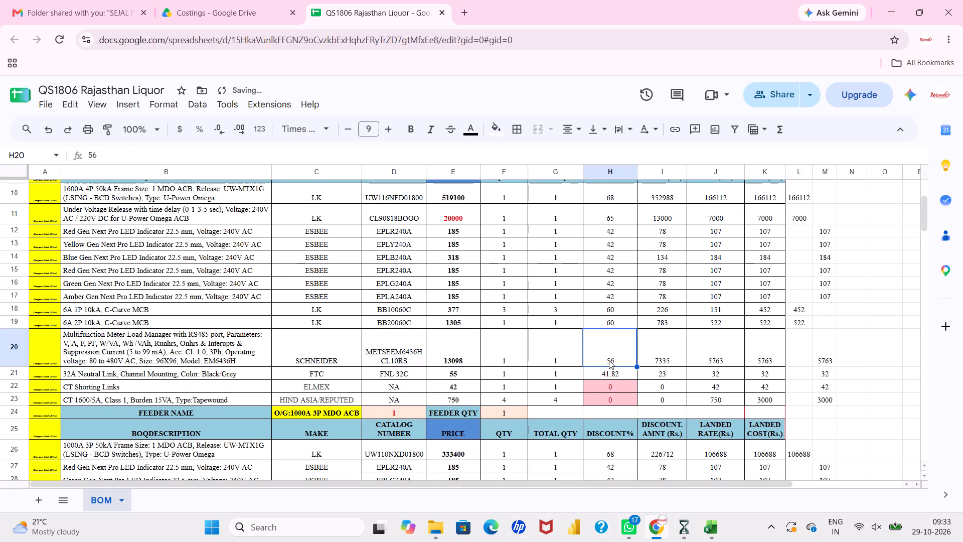
type("55")
key("Return")
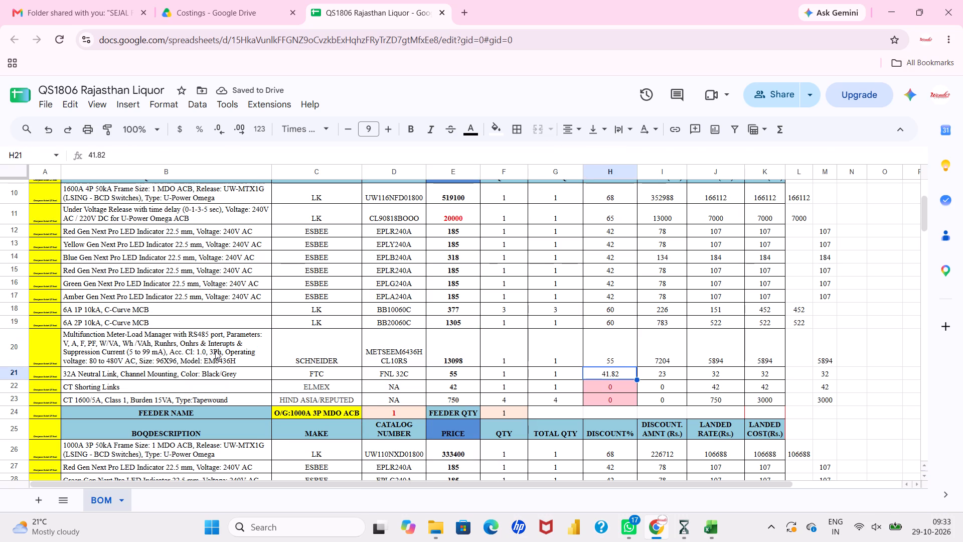
Copy the Incomer's finished Schneider meter row over the SELEC meter rows in the O/G:1000A and O/G:1250A 3P MDO ACB feeders.
left_click_drag(215, 351, 848, 357)
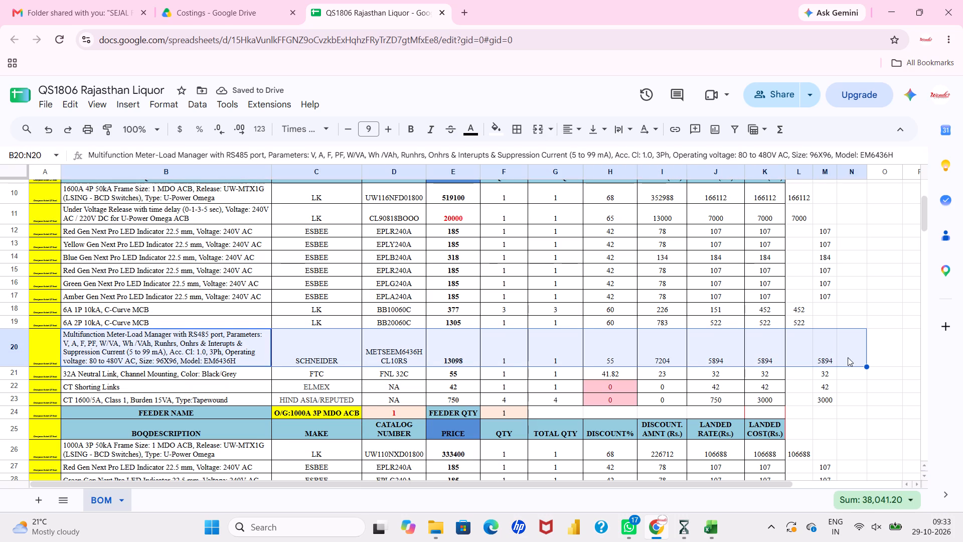
key("ctrl+c")
scroll(848, 357, "down", 3)
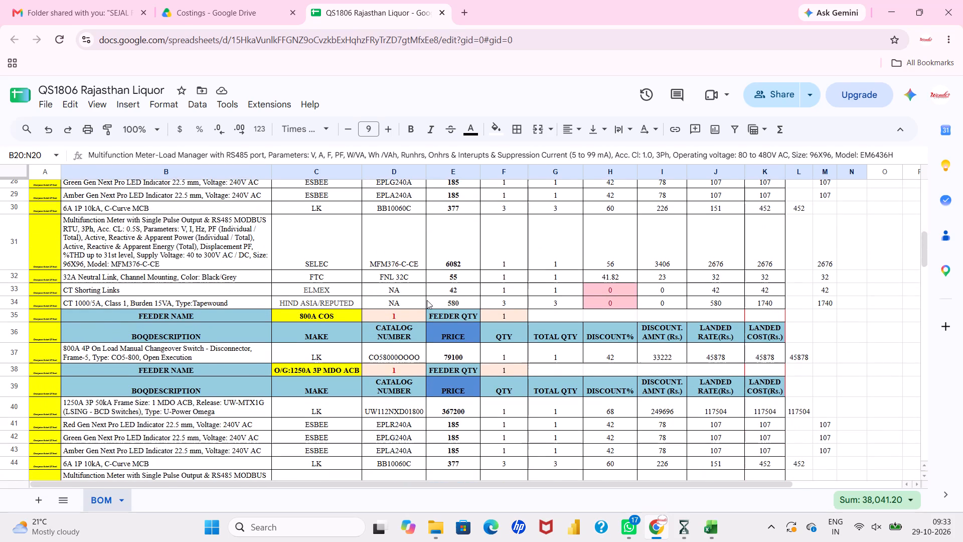
left_click(248, 245)
key("ctrl+v")
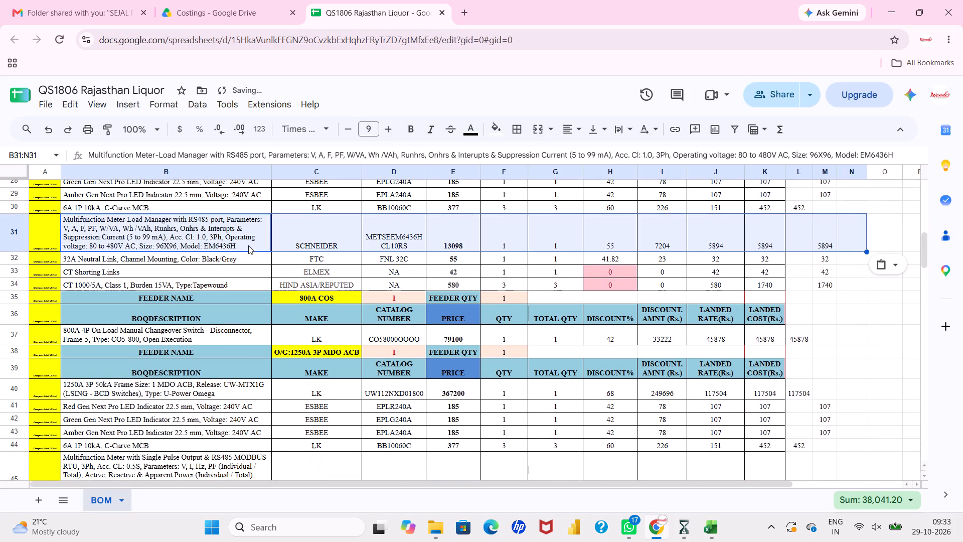
scroll(211, 413, "down", 2)
left_click(228, 321)
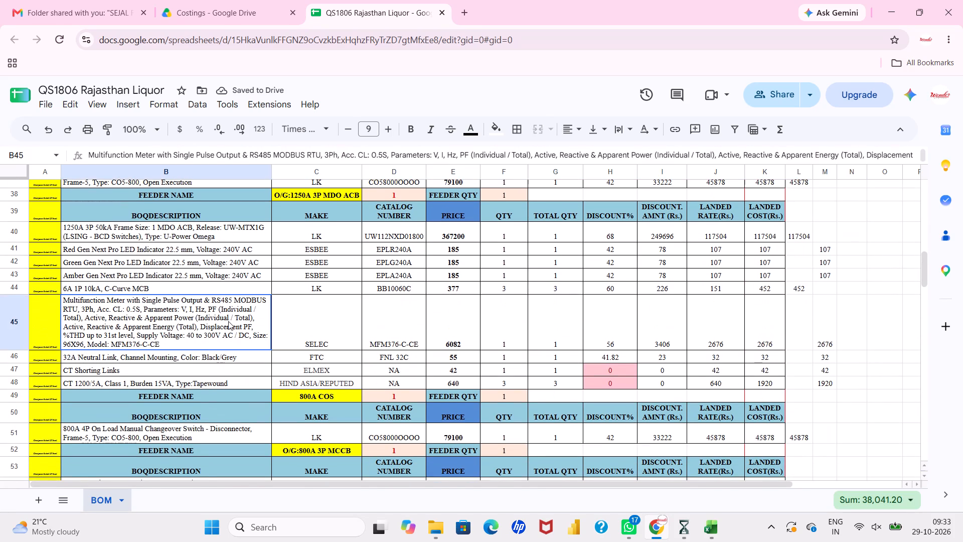
key("ctrl+v")
Paste the same Schneider meter row over the SELEC meter rows in the O/G:800A, O/G:630A and O/G:400A 3P MCCB feeders.
scroll(228, 321, "down", 3)
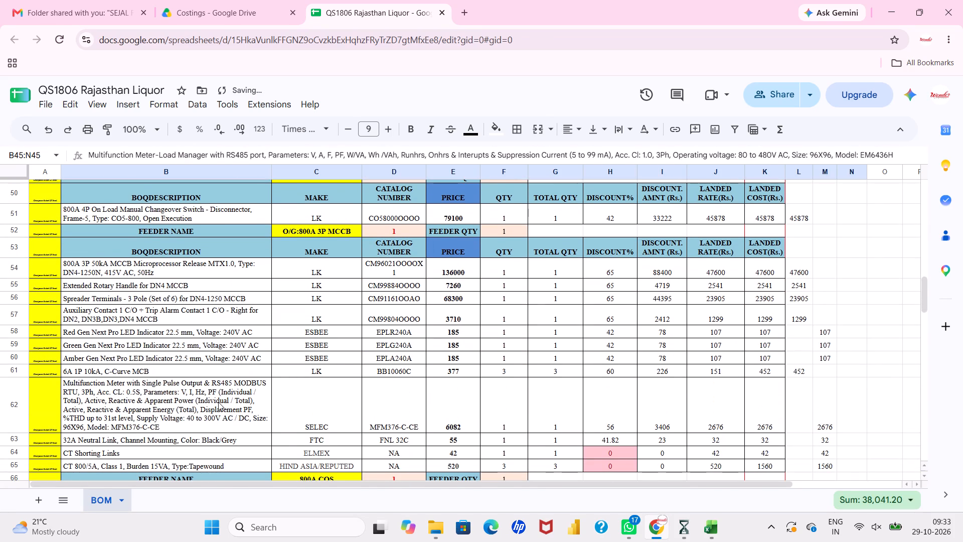
left_click(218, 402)
key("ctrl+v")
scroll(218, 402, "down", 4)
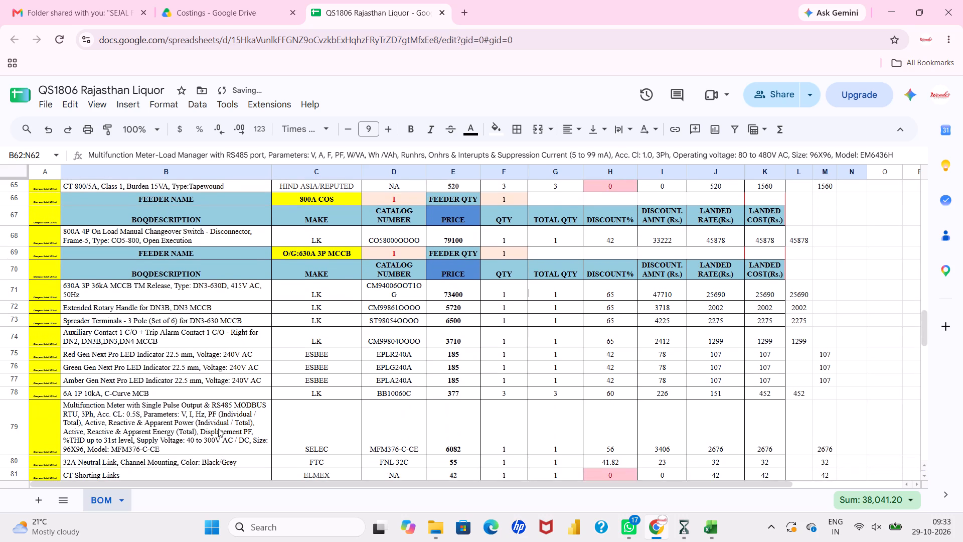
left_click(218, 429)
key("ctrl+v")
scroll(218, 429, "down", 4)
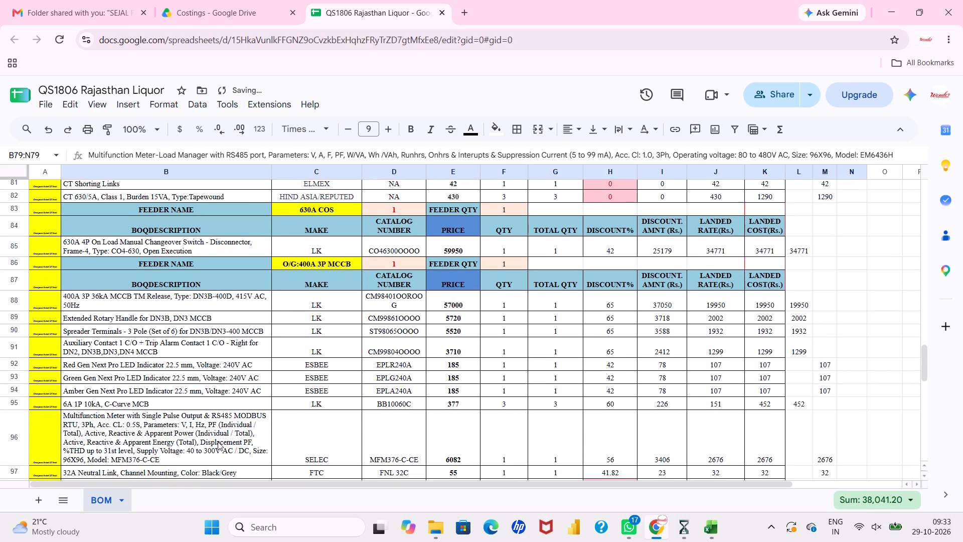
left_click(218, 442)
key("ctrl+v")
Set the vertical alignment of all cells in the entire BOM sheet to middle.
scroll(218, 442, "down", 3)
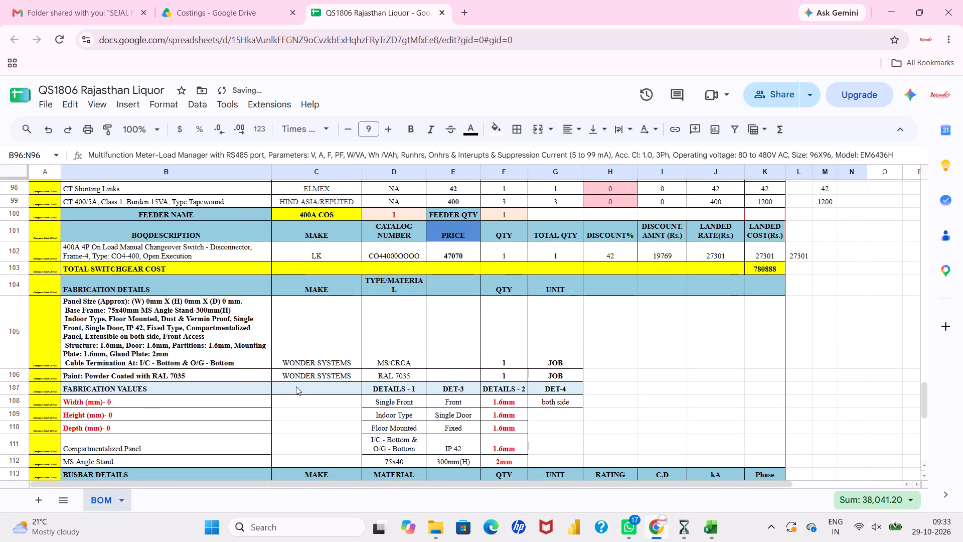
left_click(296, 386)
left_click(10, 177)
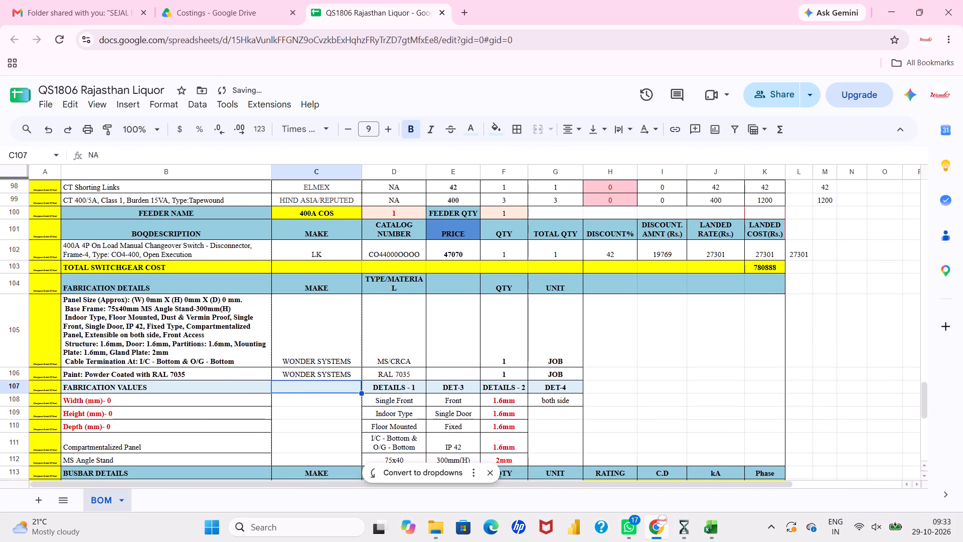
left_click_drag(15, 171, 560, 187)
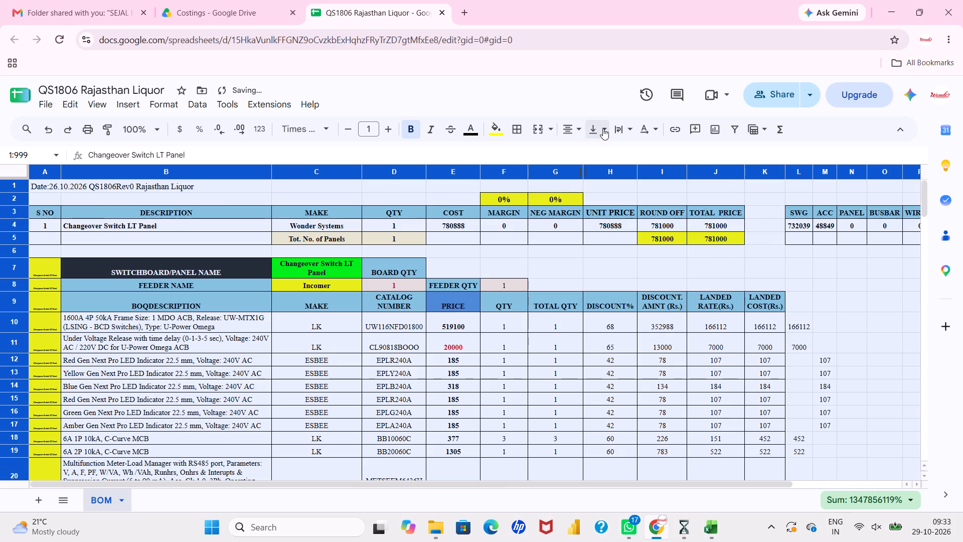
left_click_drag(608, 129, 616, 151)
left_click(616, 151)
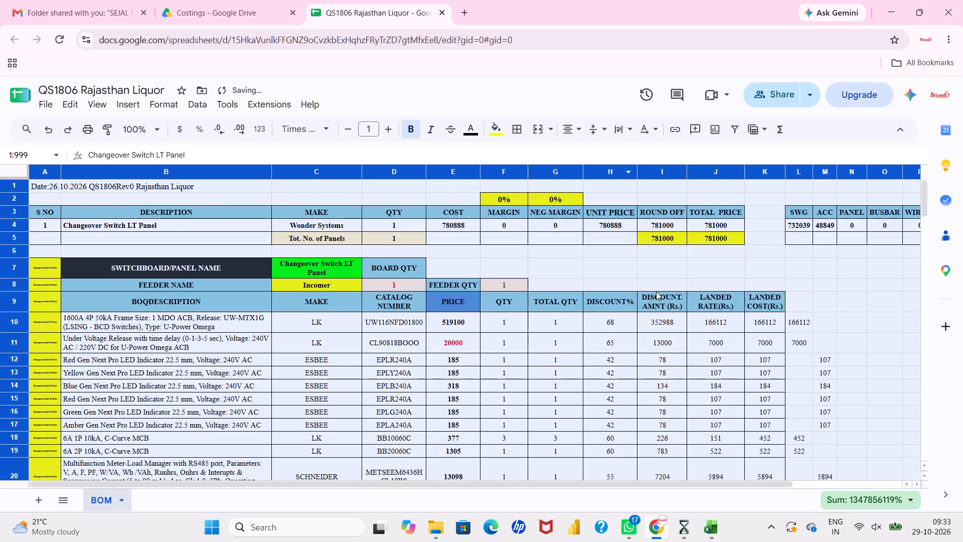
Compare the total switchgear cost in the shared BOM sheet with the total in the Price_List workbook's BOM.
left_click(656, 292)
scroll(656, 292, "down", 9)
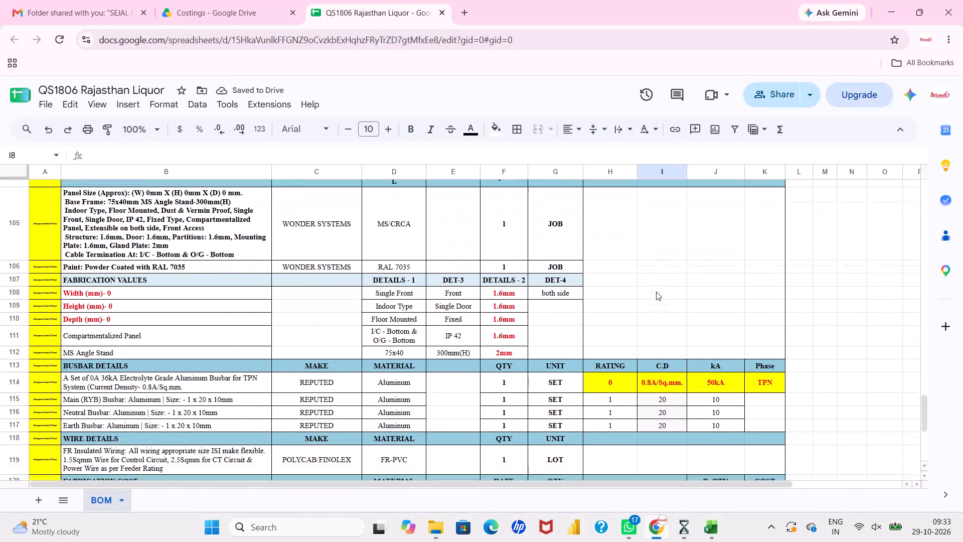
scroll(656, 292, "up", 1)
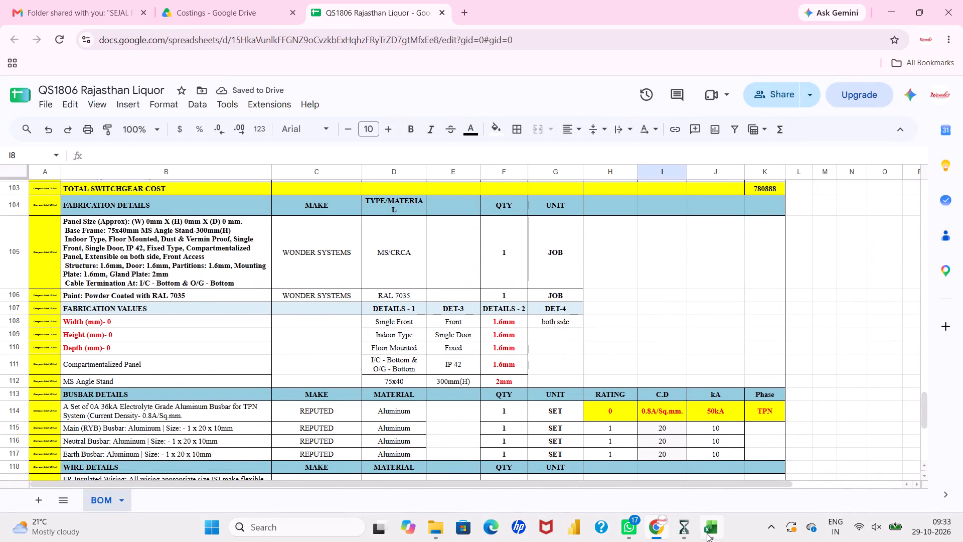
left_click(706, 475)
left_click(658, 374)
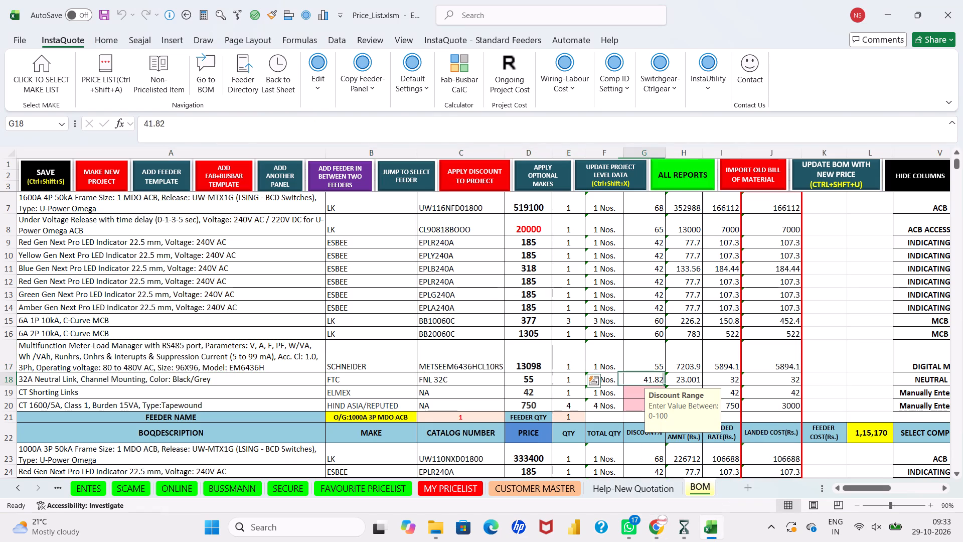
scroll(658, 374, "down", 4)
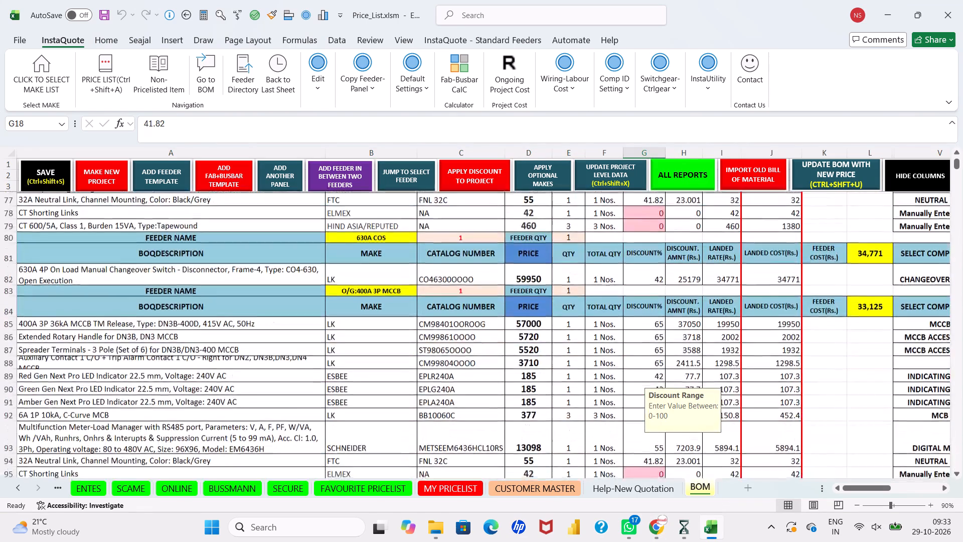
scroll(658, 374, "down", 2)
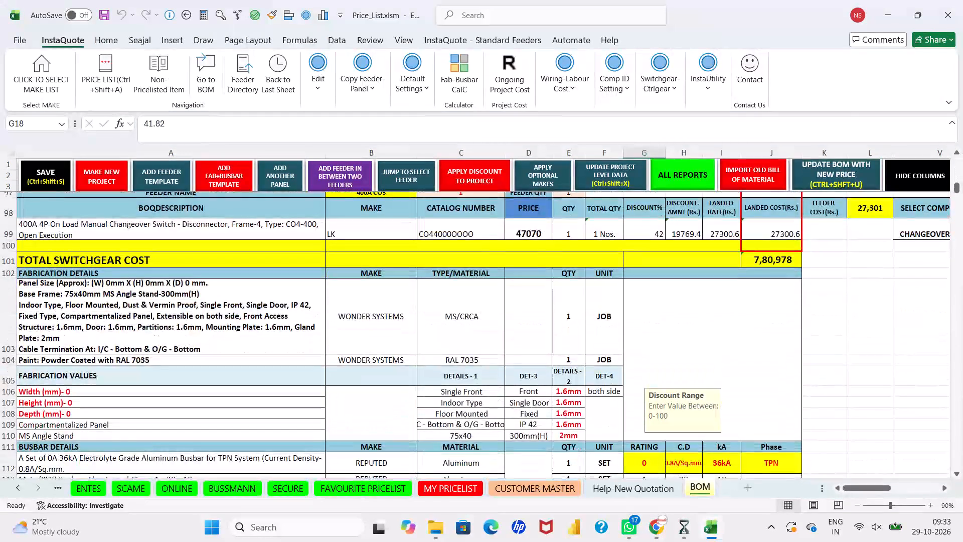
Save a backup of the ongoing InstaQuote project in the Price_List workbook.
left_click(37, 180)
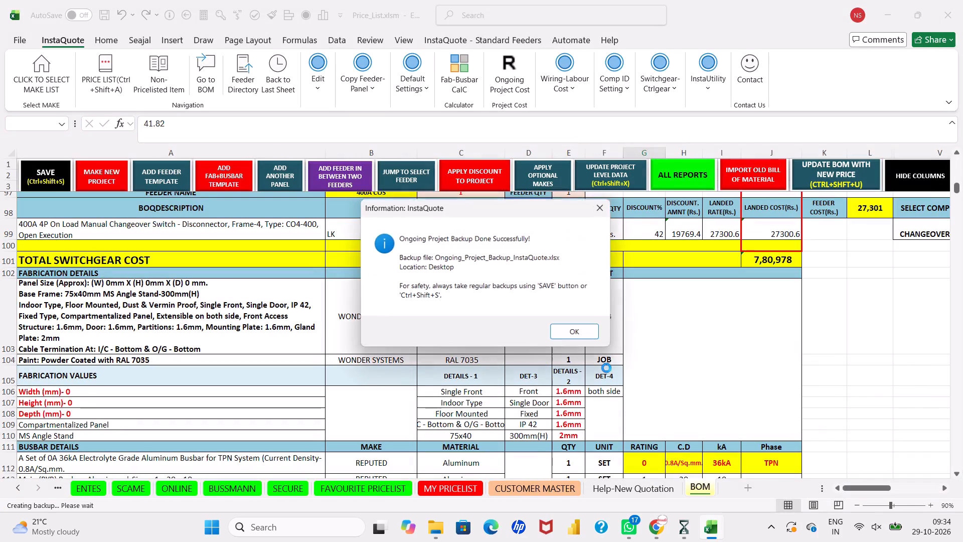
left_click(582, 332)
In the shared Rajasthan Liquor sheet, set the CT 630/5A price in the O/G:630A 3P MCCB feeder to 460.
scroll(631, 385, "up", 1)
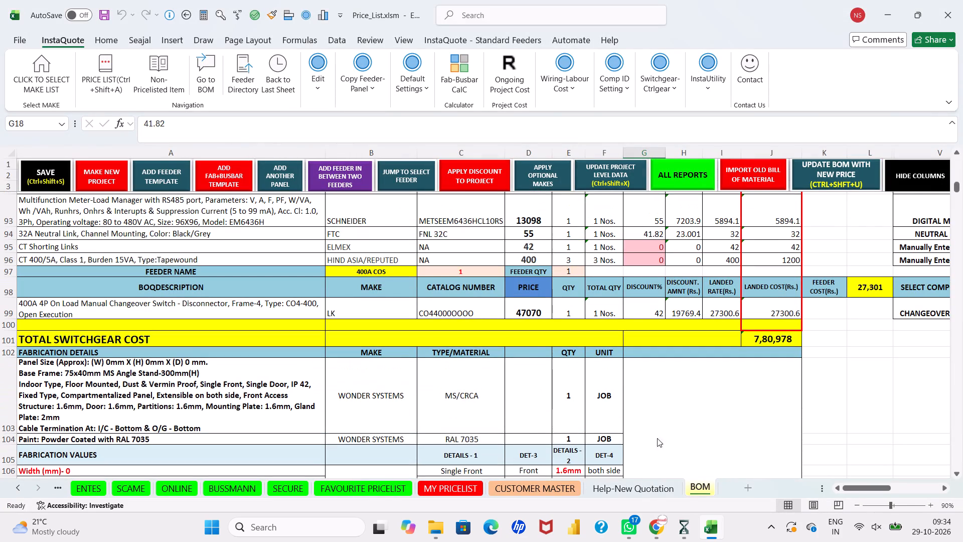
left_click(650, 541)
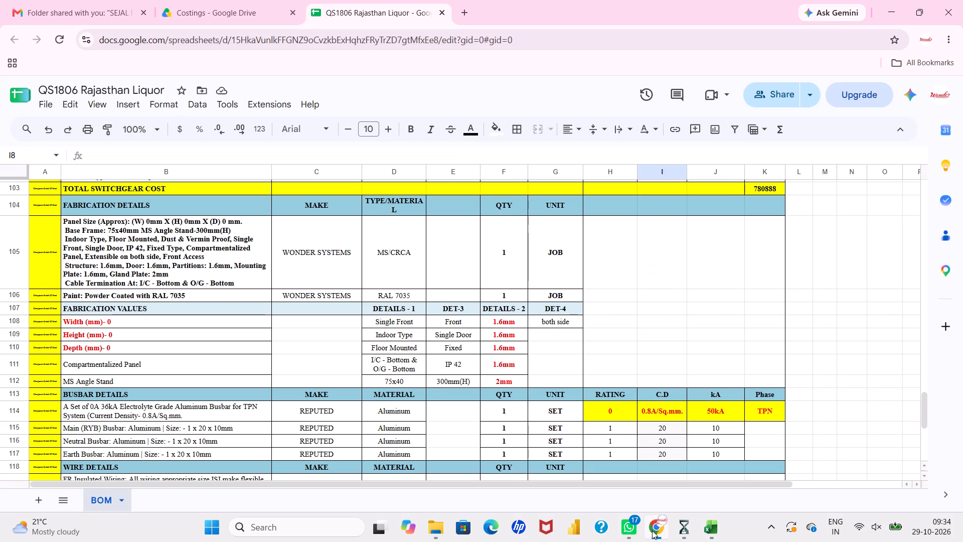
scroll(660, 314, "up", 3)
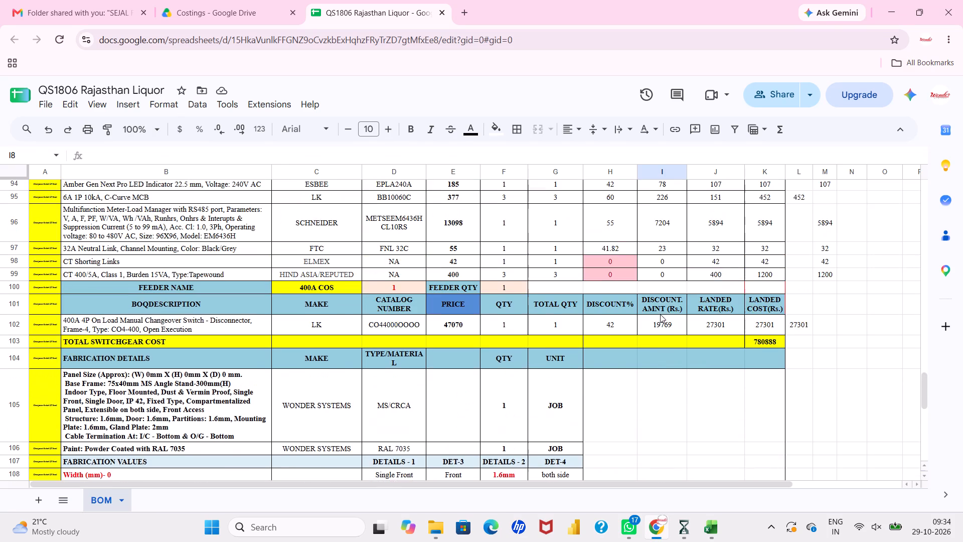
scroll(660, 314, "up", 3)
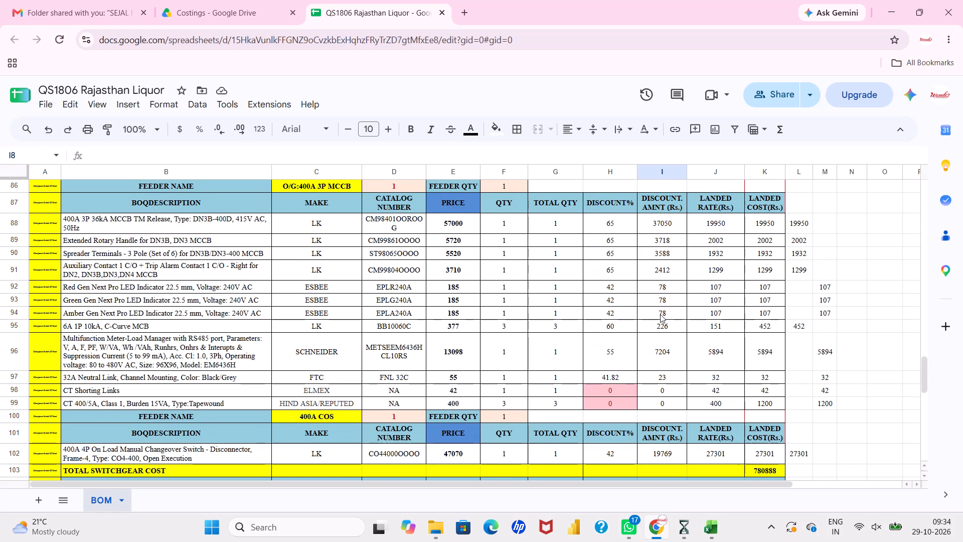
scroll(660, 314, "up", 1)
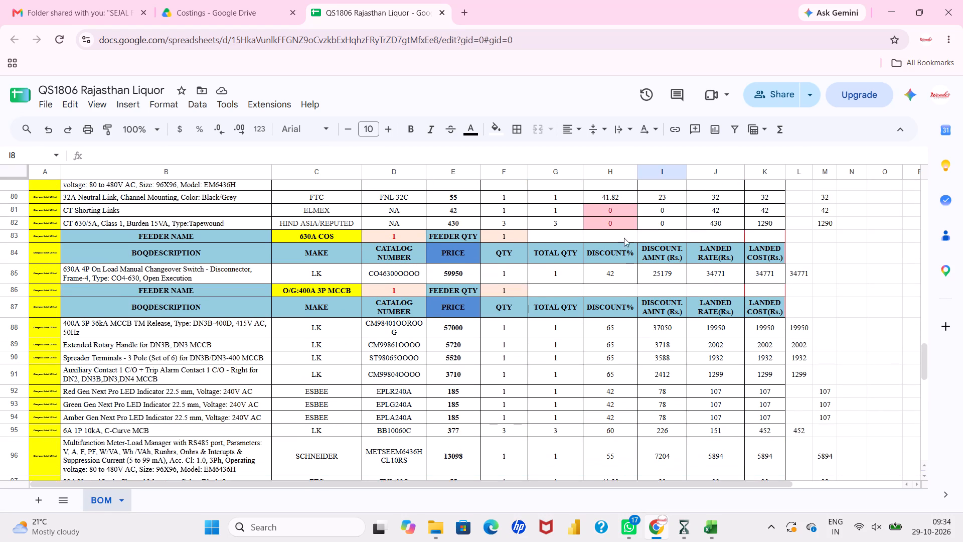
left_click(466, 222)
type("460")
key("Return")
Recheck the shared sheet's total switchgear cost against the Price_List workbook's BOM total.
scroll(466, 222, "down", 3)
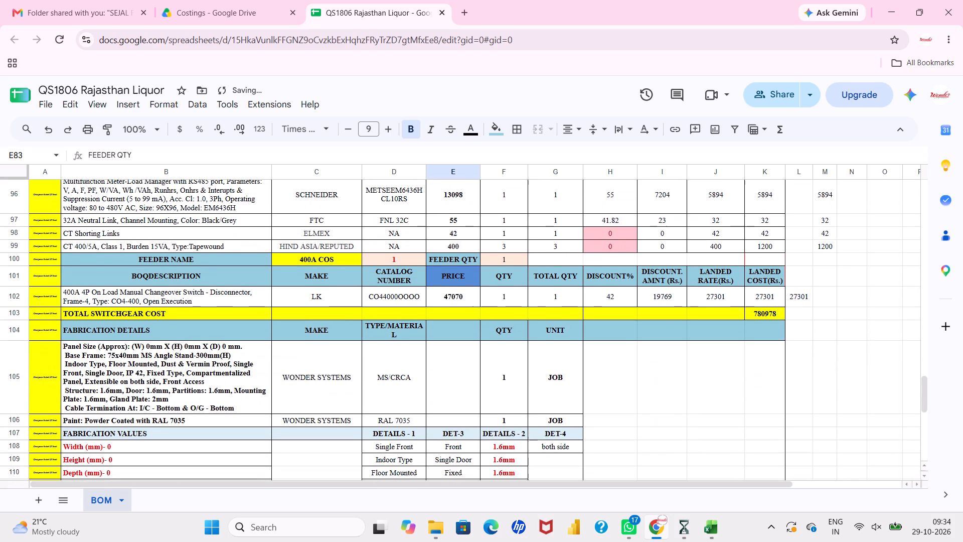
left_click(719, 376)
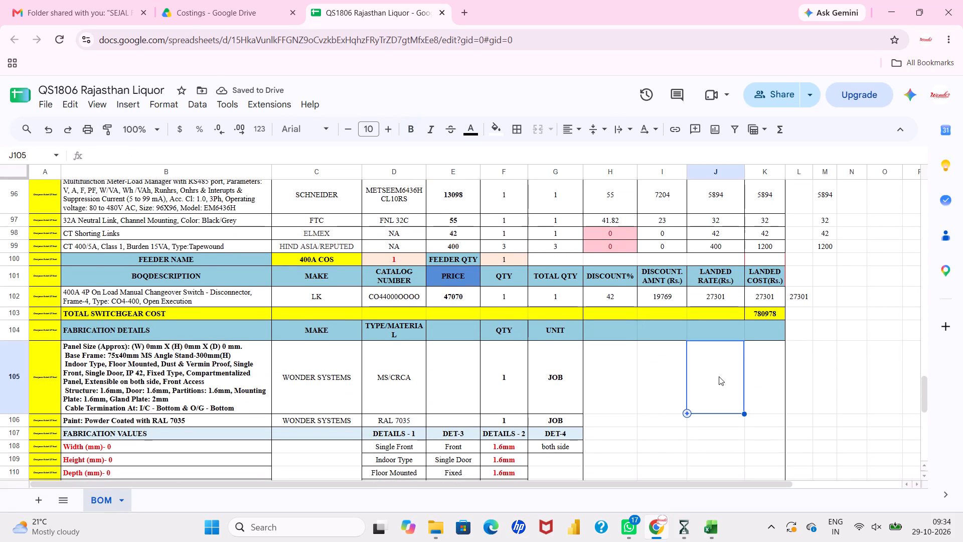
scroll(719, 376, "up", 1)
left_click(709, 524)
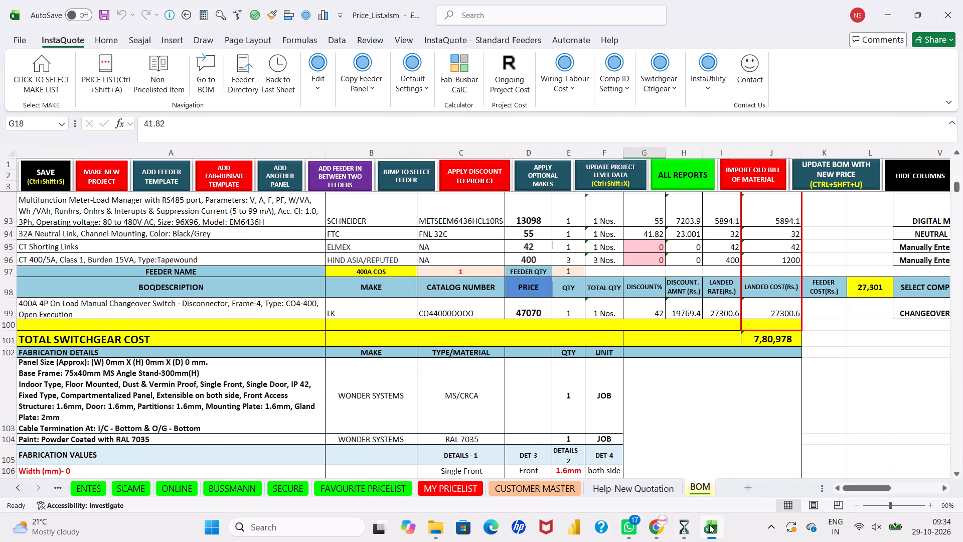
left_click(709, 524)
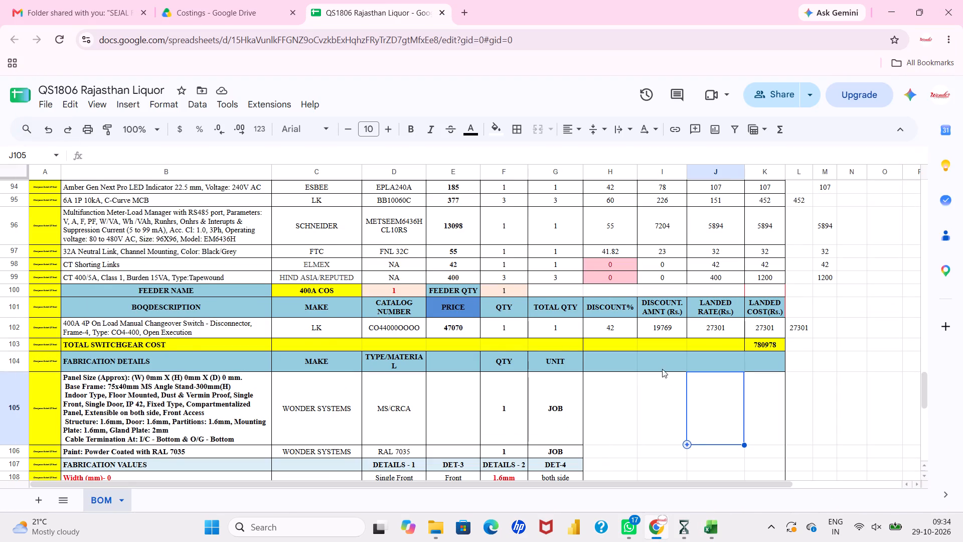
Copy the entire BOM sheet of the QS1806 Rajasthan Liquor spreadsheet.
scroll(693, 465, "up", 4)
scroll(659, 342, "up", 9)
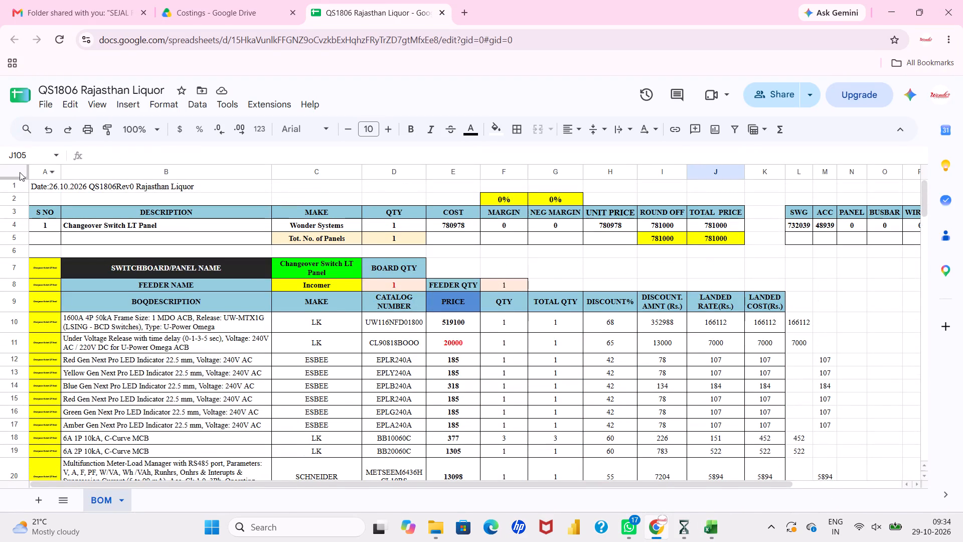
left_click(16, 172)
key("ctrl+c")
Open the Seajal Costings spreadsheet from the Costings folder in Drive and select the first cell of its QS1806 sheet.
left_click(227, 0)
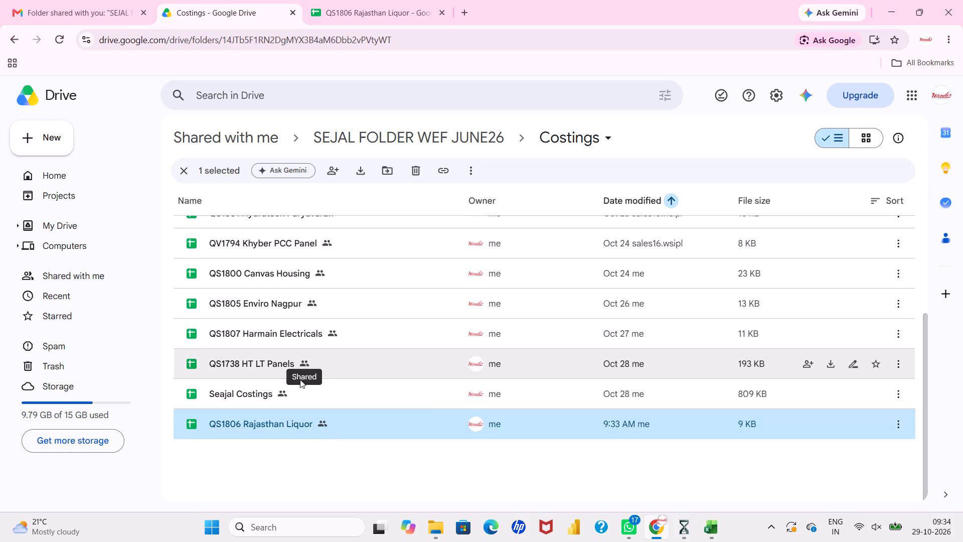
double_click(300, 386)
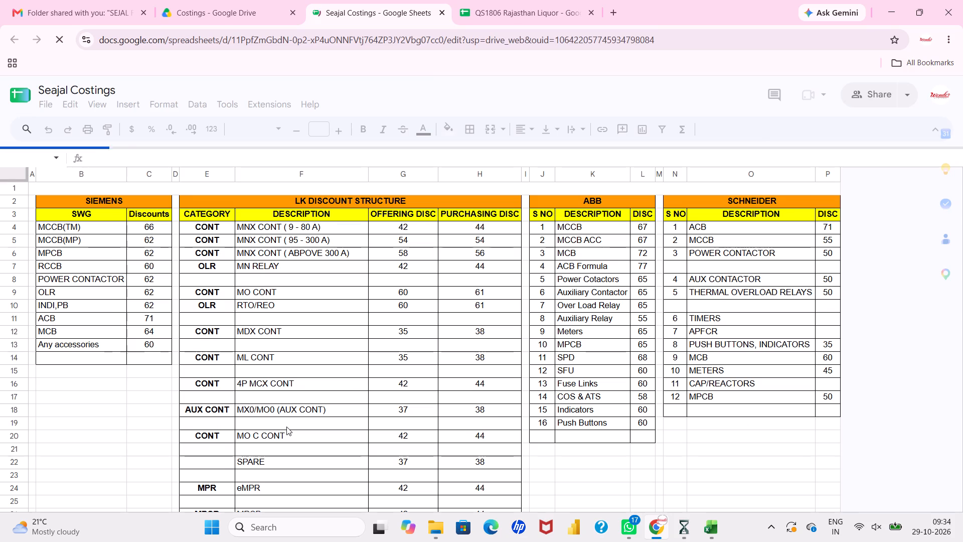
left_click(299, 502)
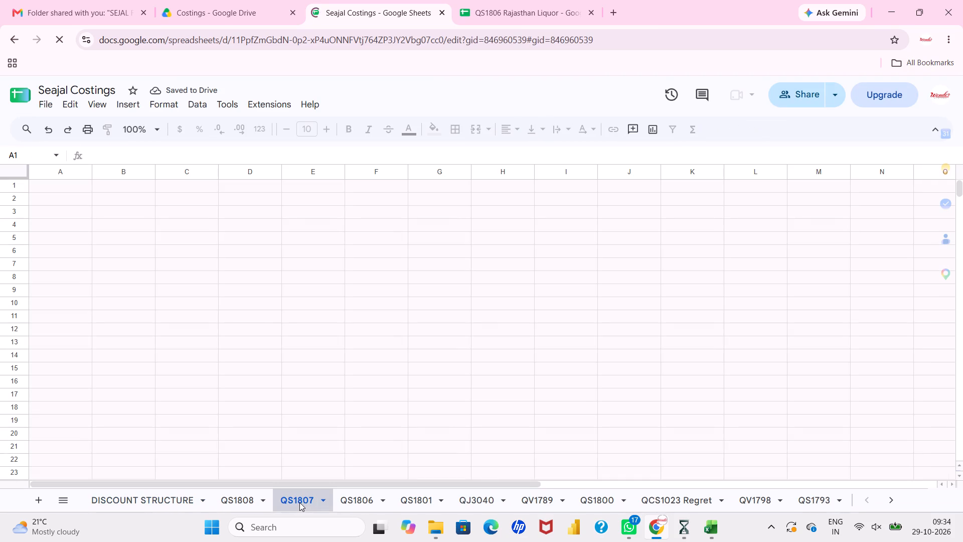
left_click(355, 505)
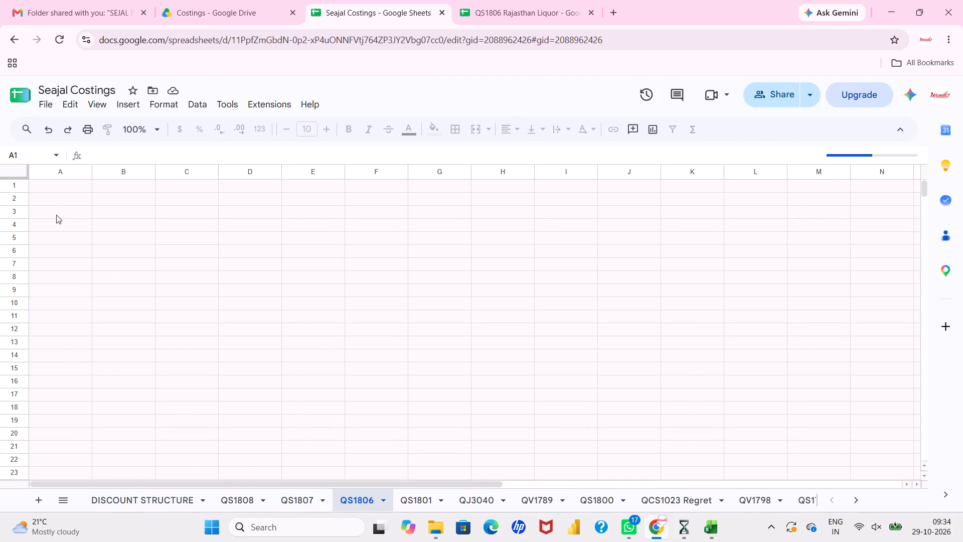
left_click(58, 190)
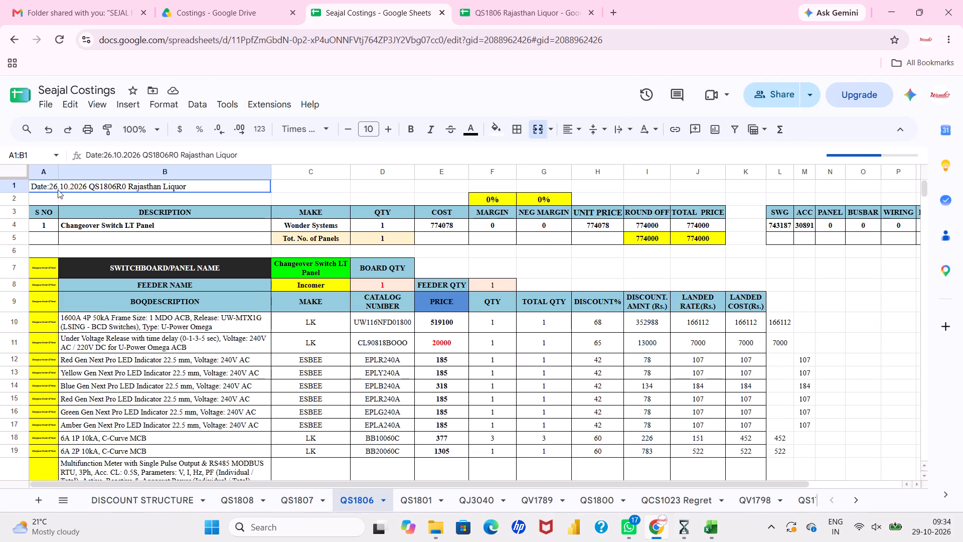
Paste the copied QS1806 Rajasthan Liquor BOM over the existing contents of the QS1806 sheet, starting at its first cell.
key("ctrl+v")
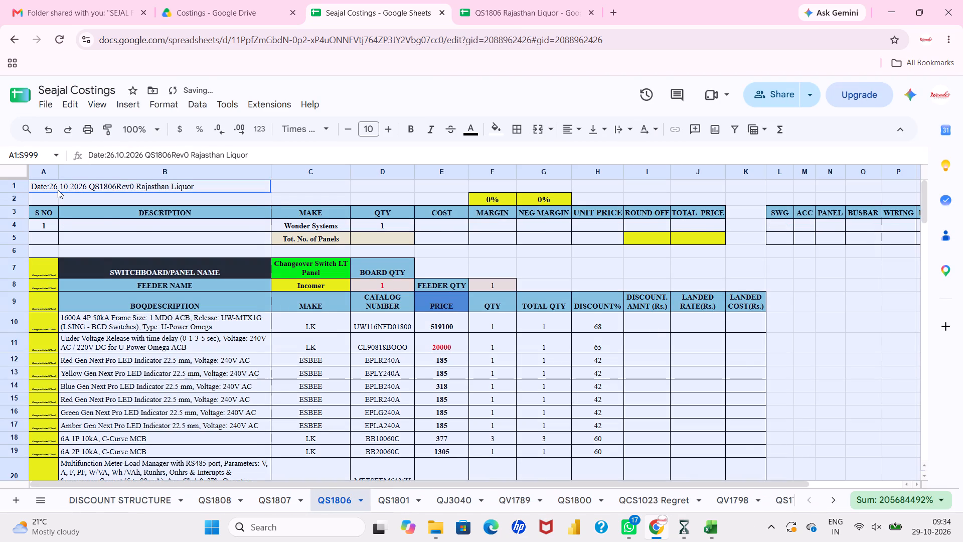
left_click(458, 282)
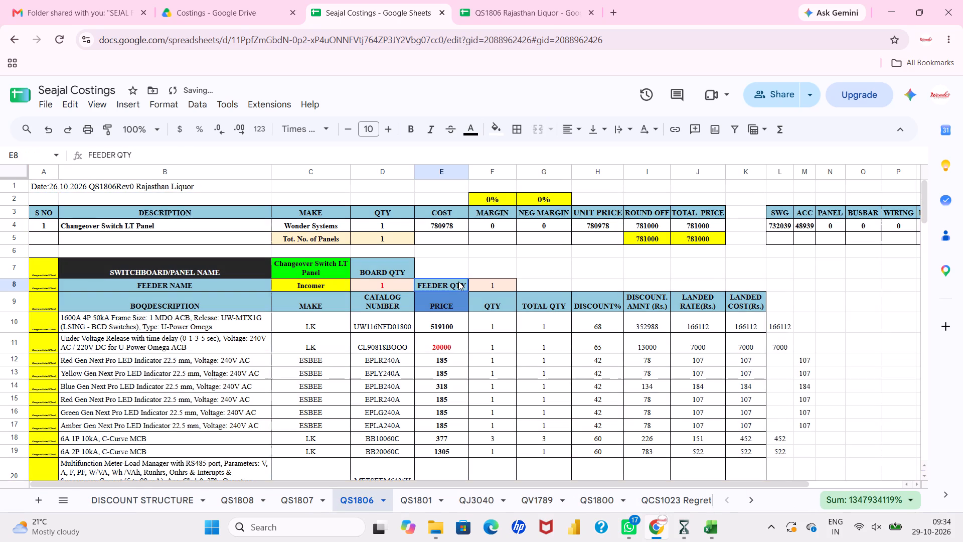
scroll(458, 282, "left", 1)
scroll(458, 282, "down", 5)
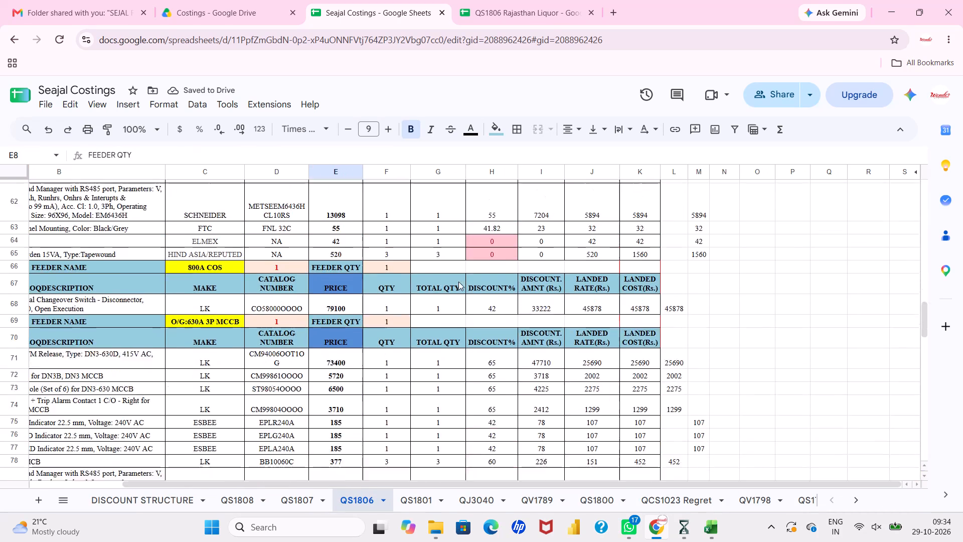
scroll(458, 282, "down", 1)
scroll(458, 282, "right", 1)
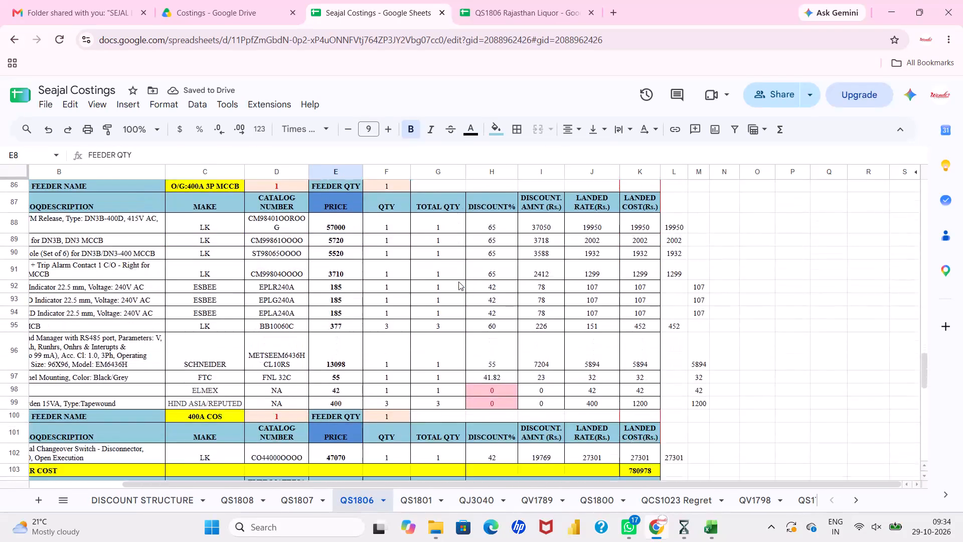
scroll(458, 282, "right", 1)
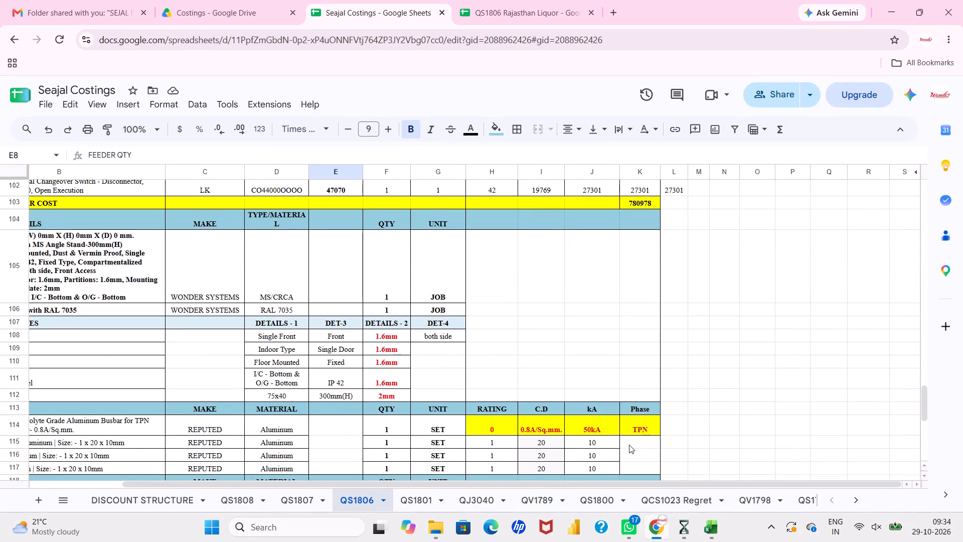
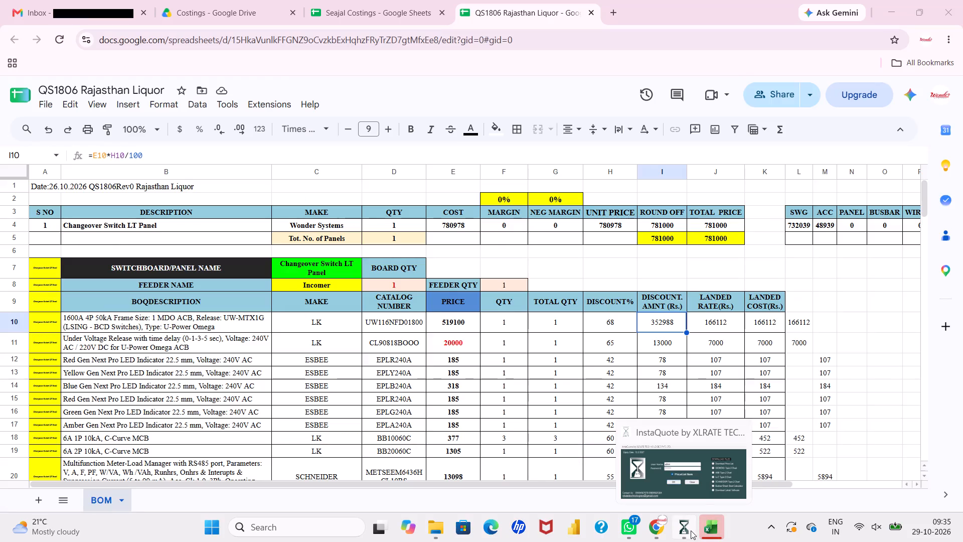
left_click(736, 434)
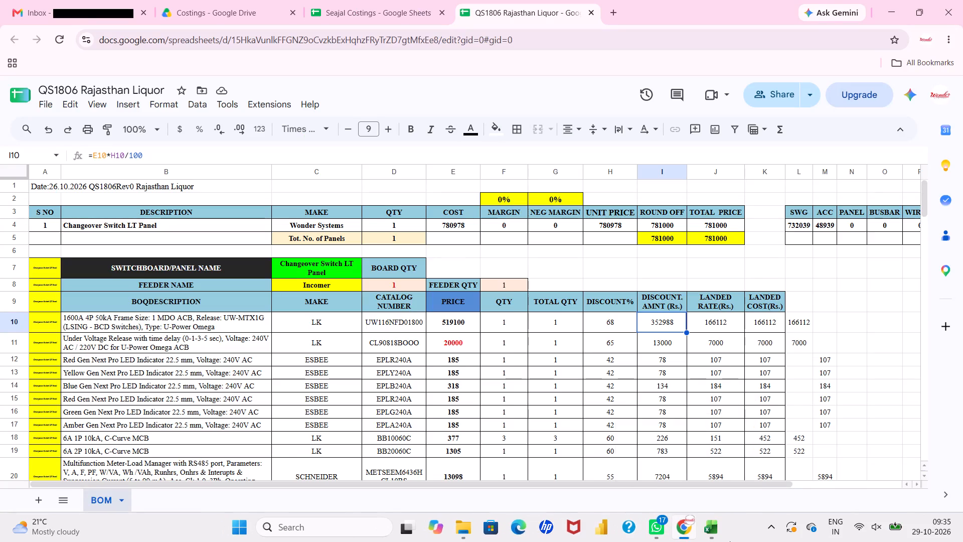
left_click(709, 535)
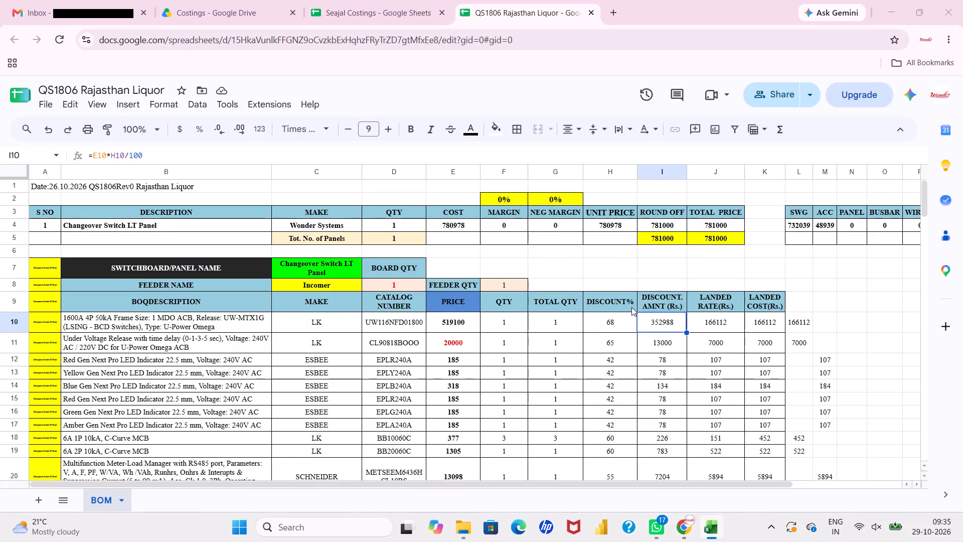
In File Explorer, copy the newest Rajasthan Liquor backup workbook from the InstaQuote Backup folder into the Costings folder.
left_click(487, 537)
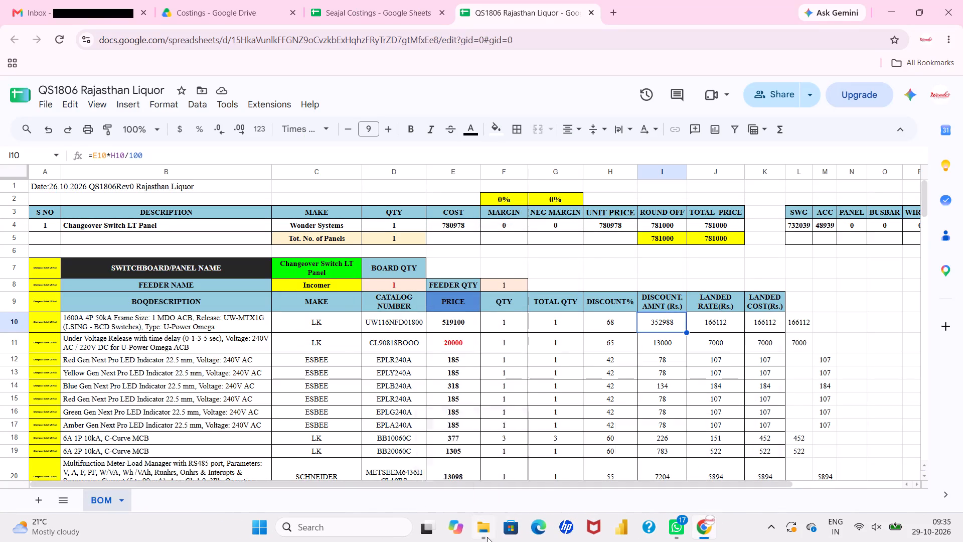
double_click(58, 425)
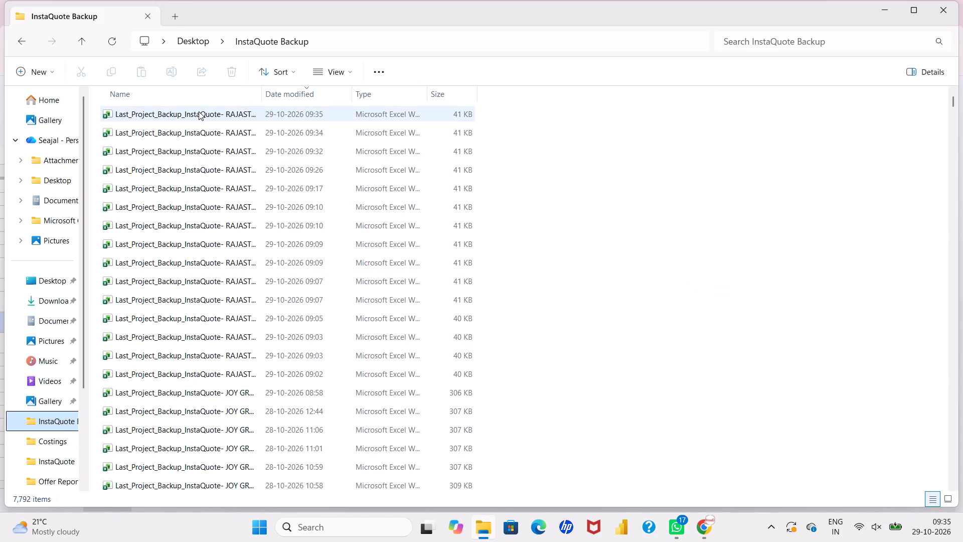
left_click(199, 111)
left_click(110, 72)
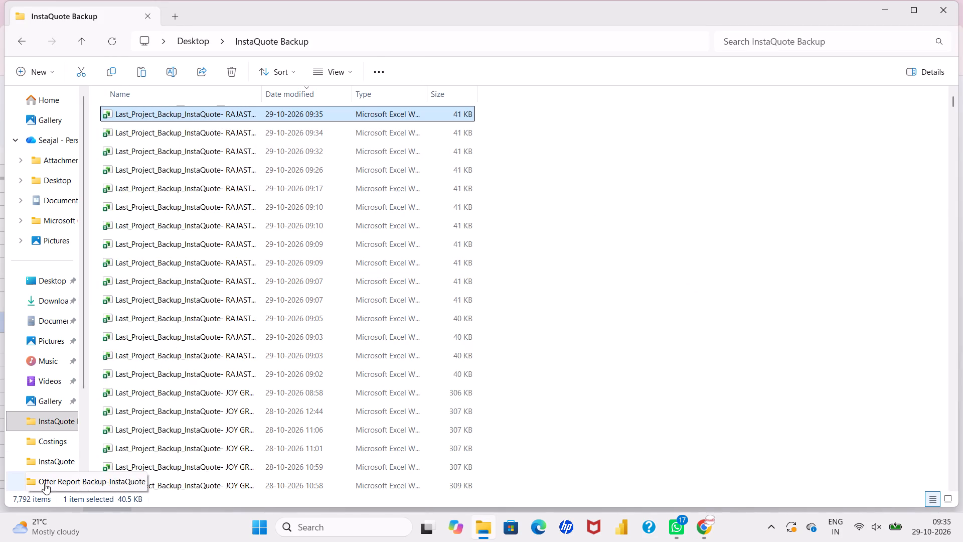
double_click(52, 444)
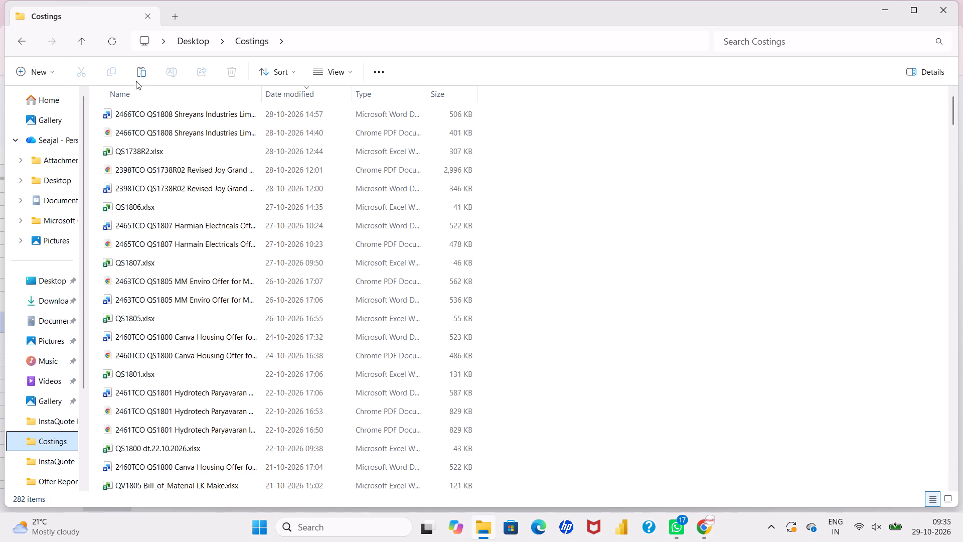
left_click(135, 78)
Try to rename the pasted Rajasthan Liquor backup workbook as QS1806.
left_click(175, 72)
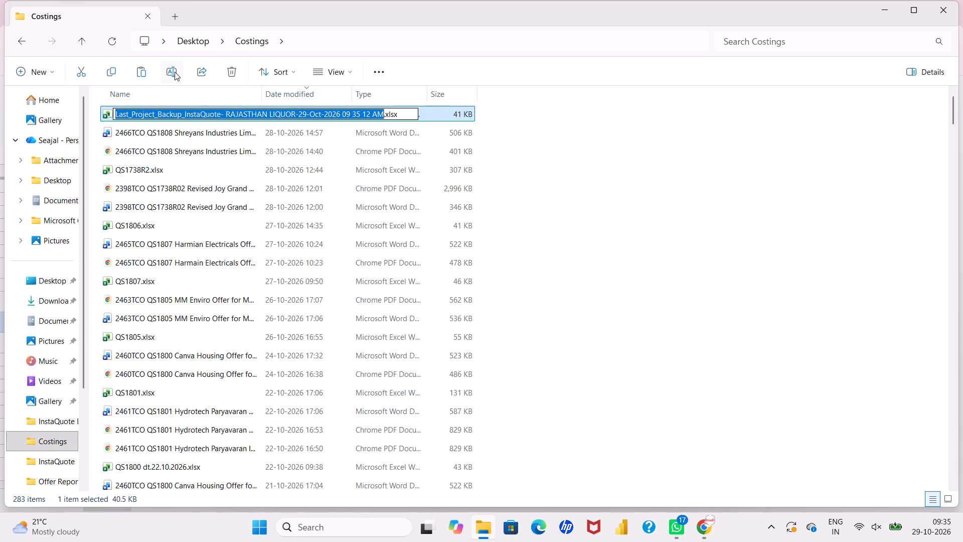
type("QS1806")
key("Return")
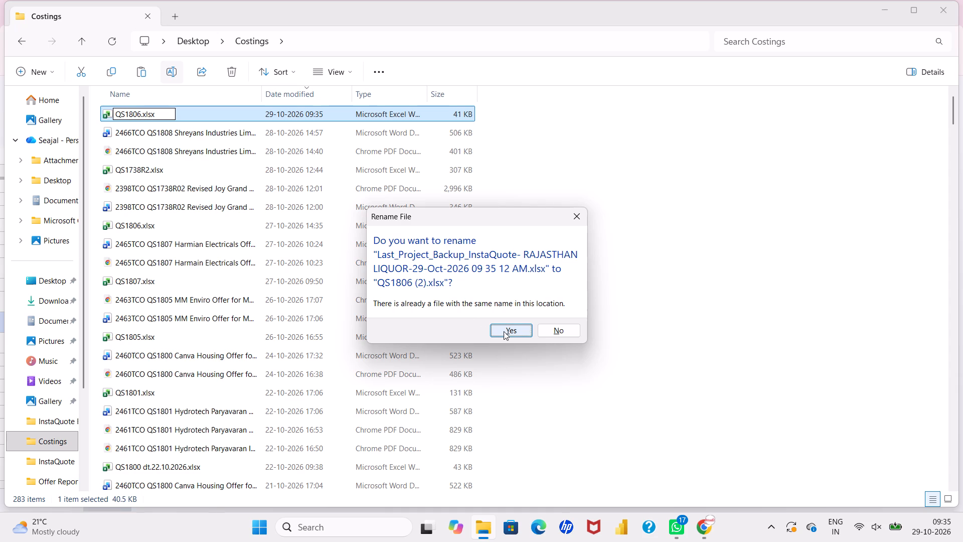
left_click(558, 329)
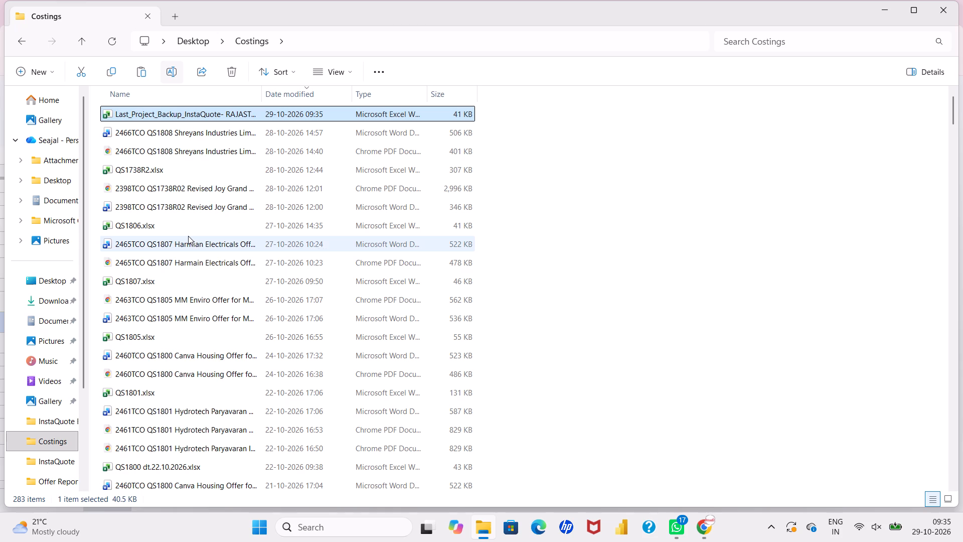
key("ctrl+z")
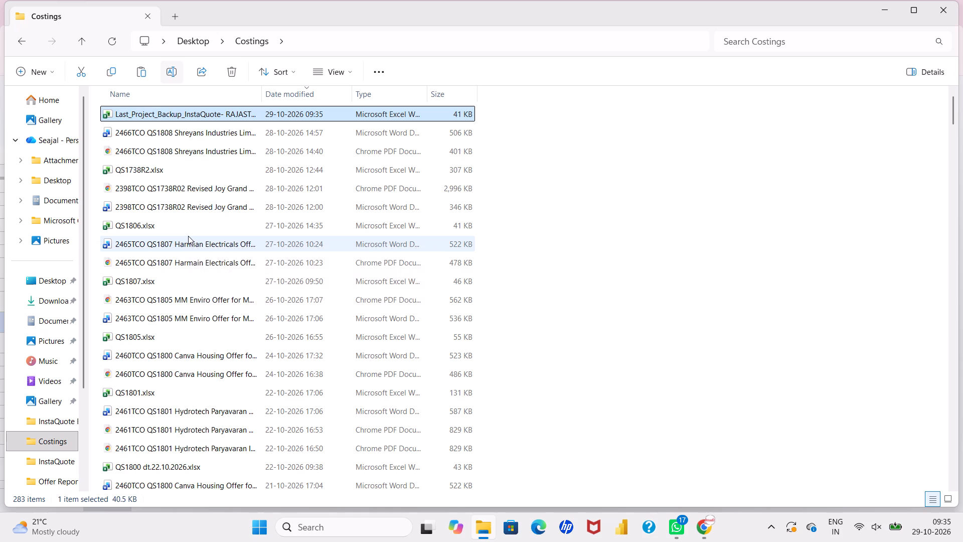
Open the older QS1806.xlsx in the Costings folder to check its BOM, close it and delete the file.
double_click(189, 229)
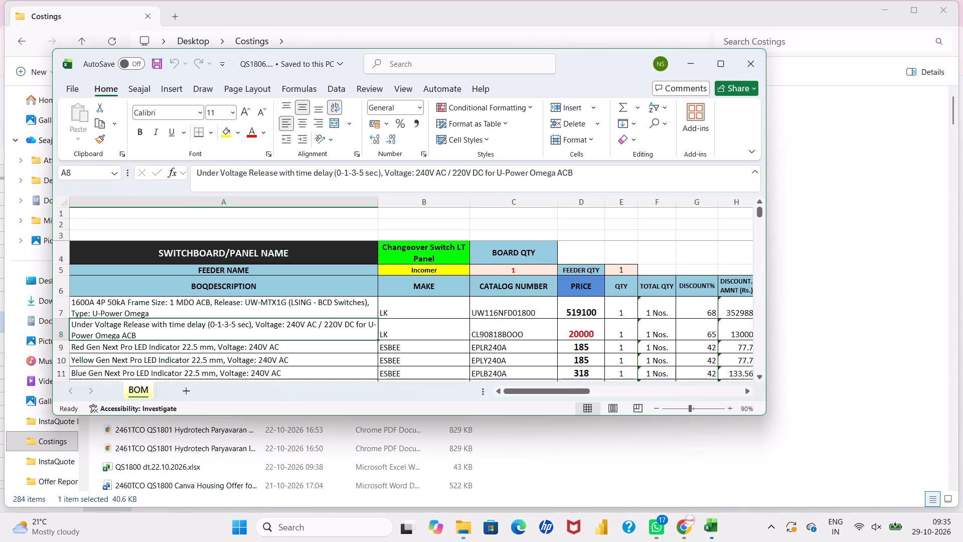
left_click(738, 63)
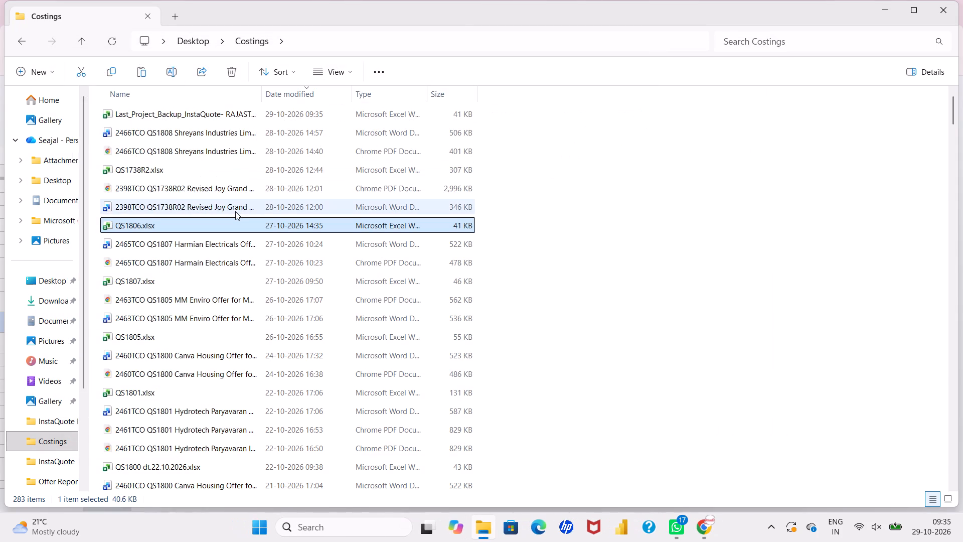
key("Delete")
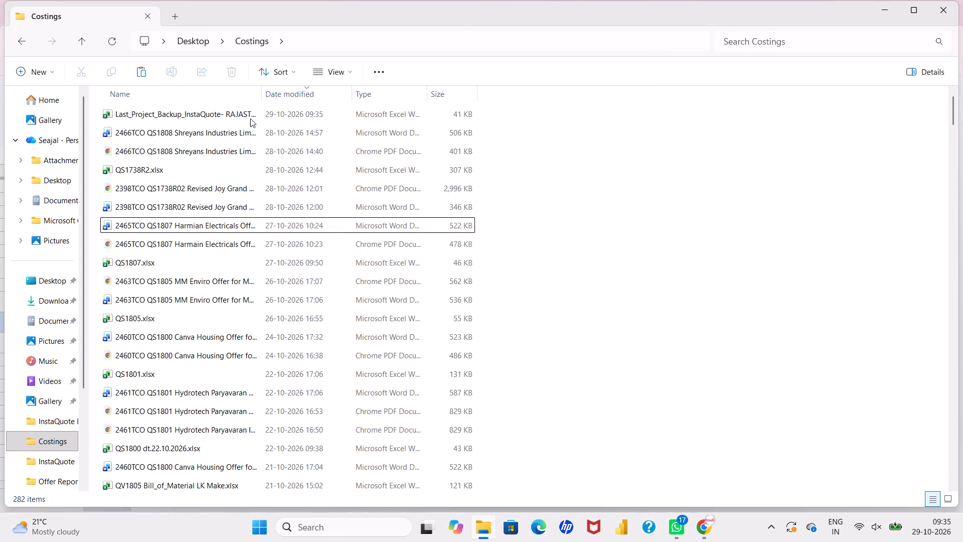
Rename the pasted Rajasthan Liquor backup workbook as QS1806 and close the folder window.
left_click(250, 118)
left_click(176, 64)
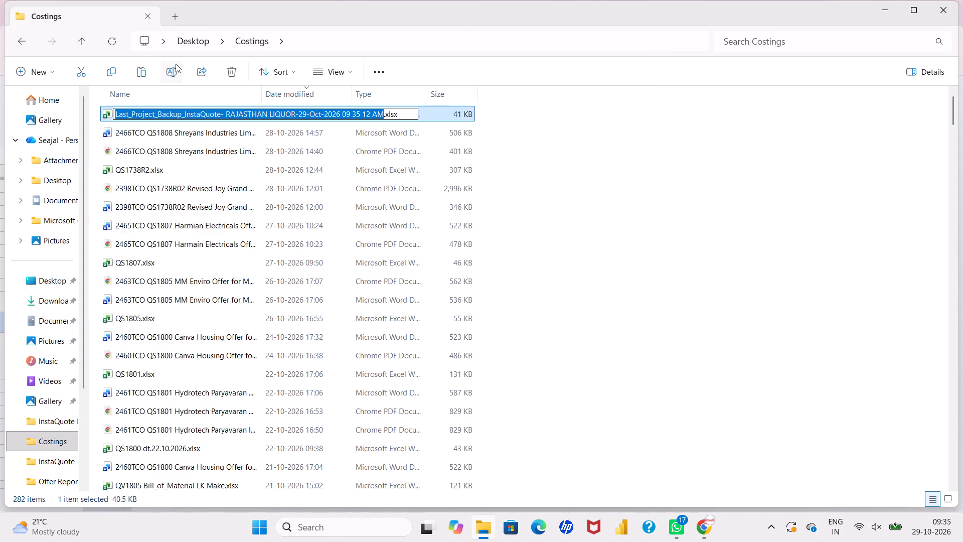
type("QS1806")
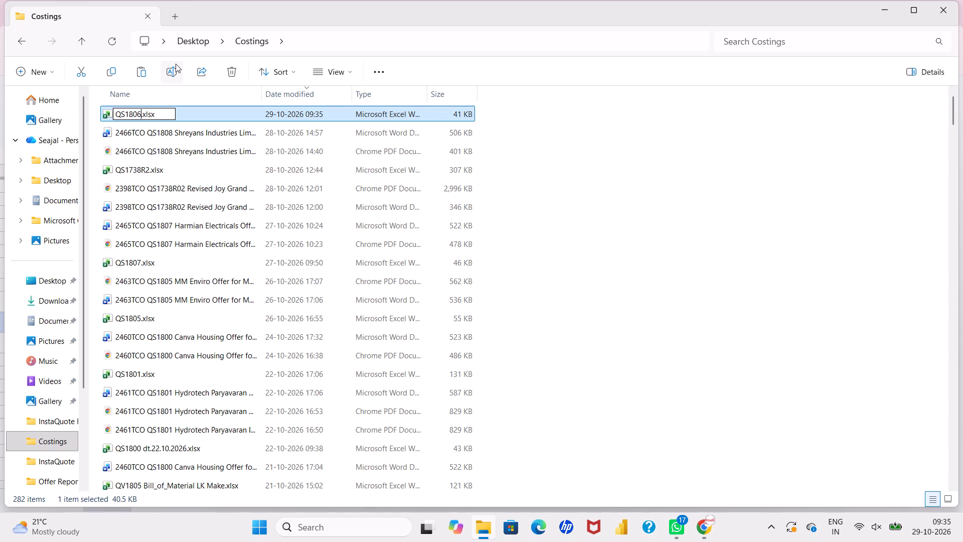
key("Return")
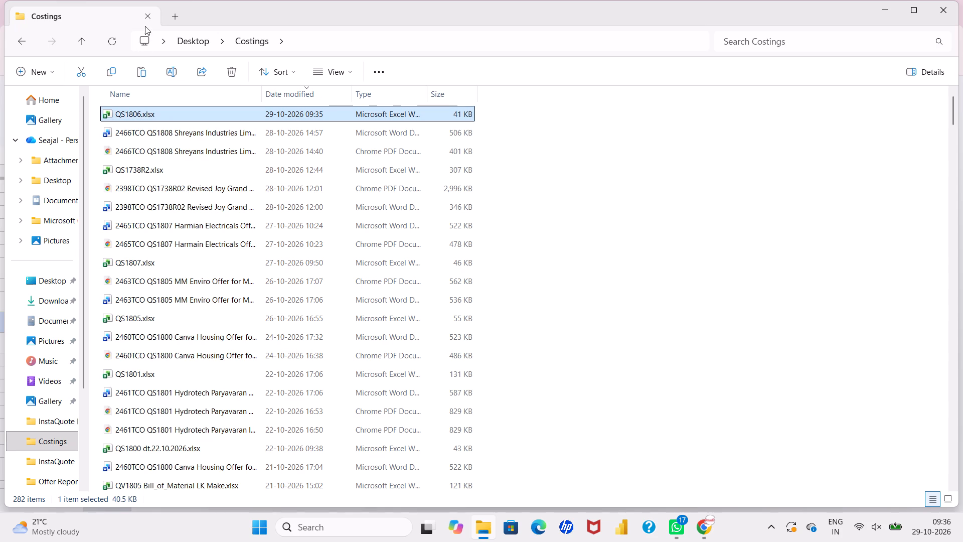
left_click(149, 13)
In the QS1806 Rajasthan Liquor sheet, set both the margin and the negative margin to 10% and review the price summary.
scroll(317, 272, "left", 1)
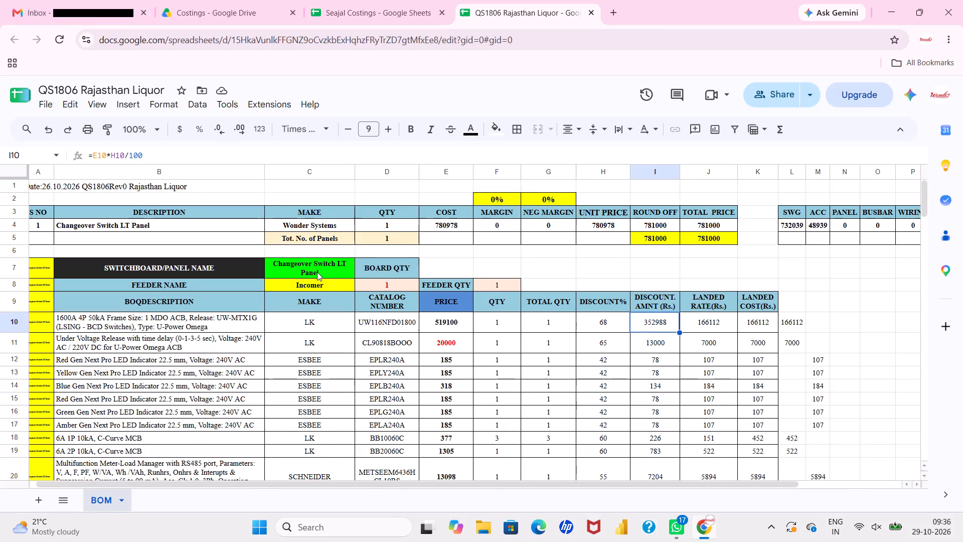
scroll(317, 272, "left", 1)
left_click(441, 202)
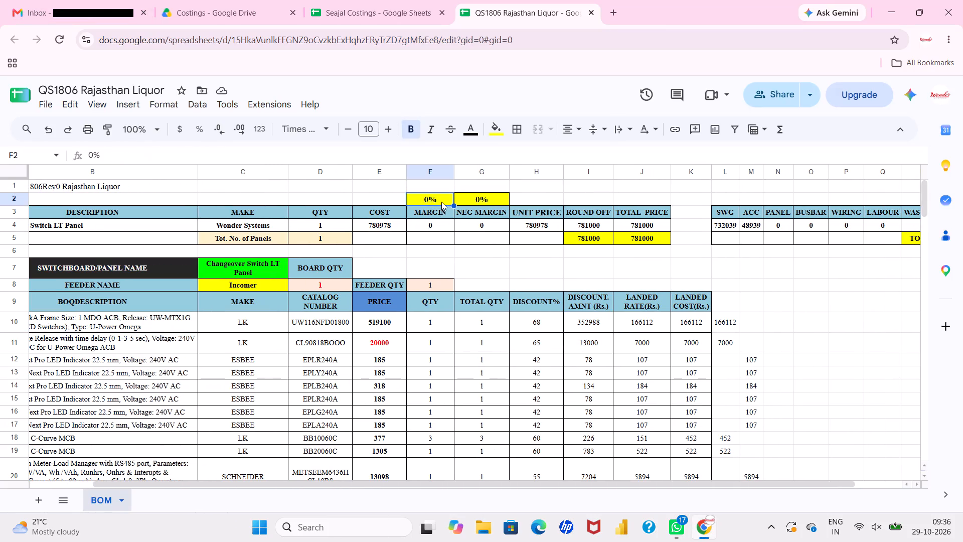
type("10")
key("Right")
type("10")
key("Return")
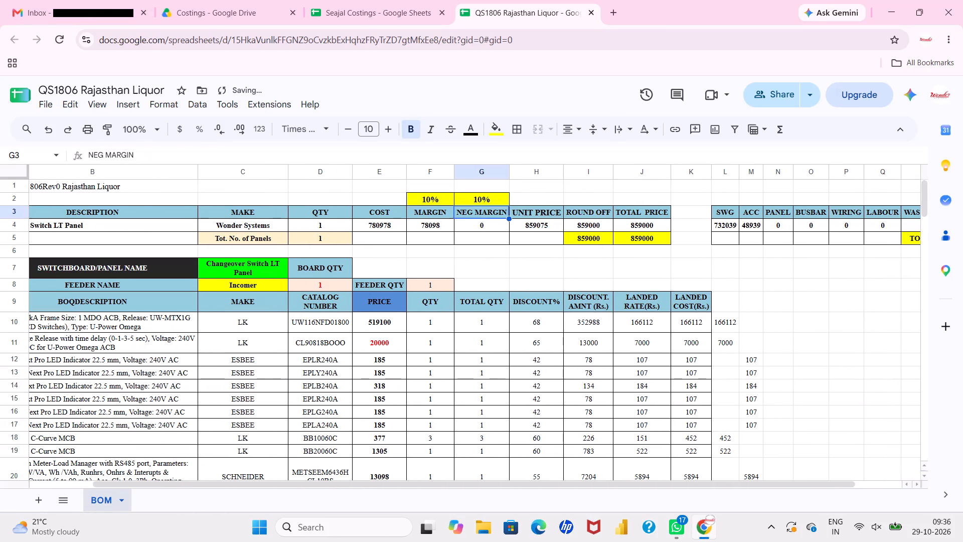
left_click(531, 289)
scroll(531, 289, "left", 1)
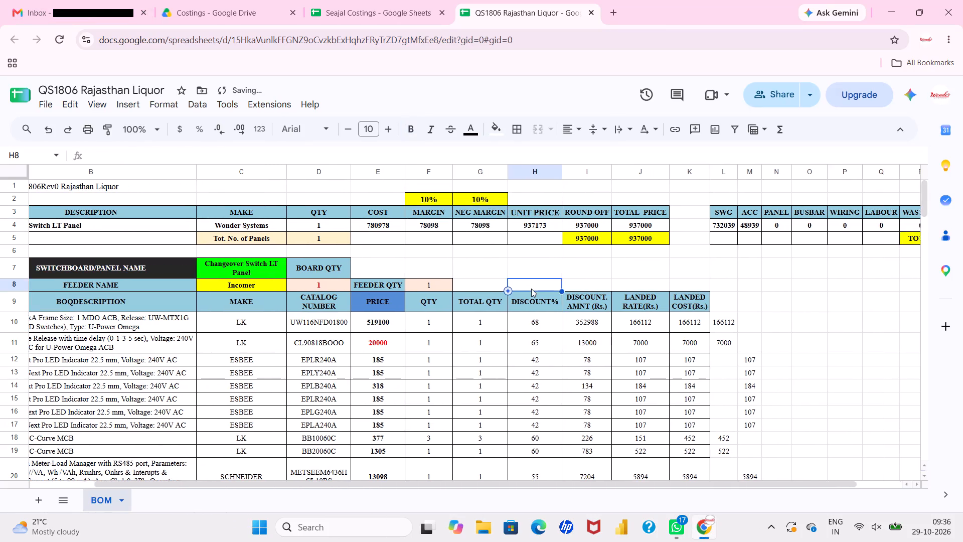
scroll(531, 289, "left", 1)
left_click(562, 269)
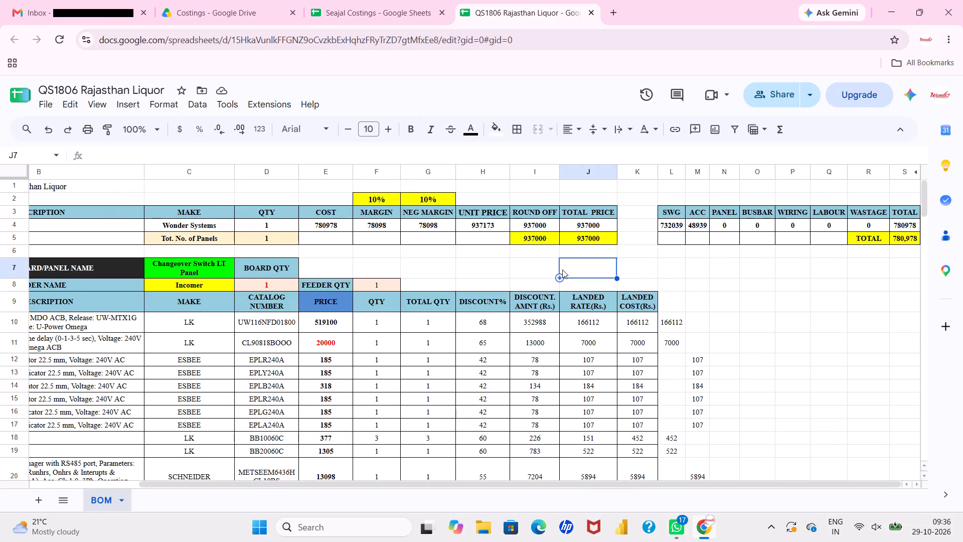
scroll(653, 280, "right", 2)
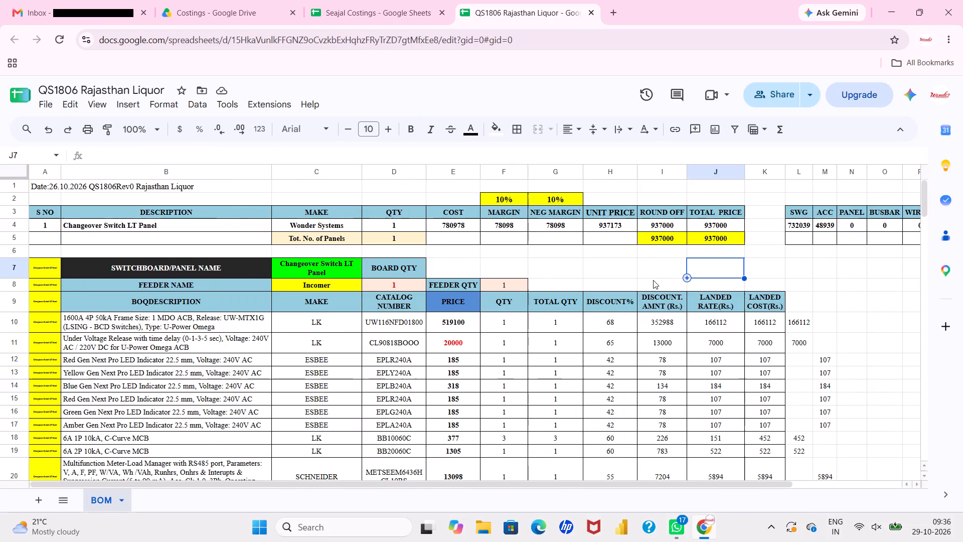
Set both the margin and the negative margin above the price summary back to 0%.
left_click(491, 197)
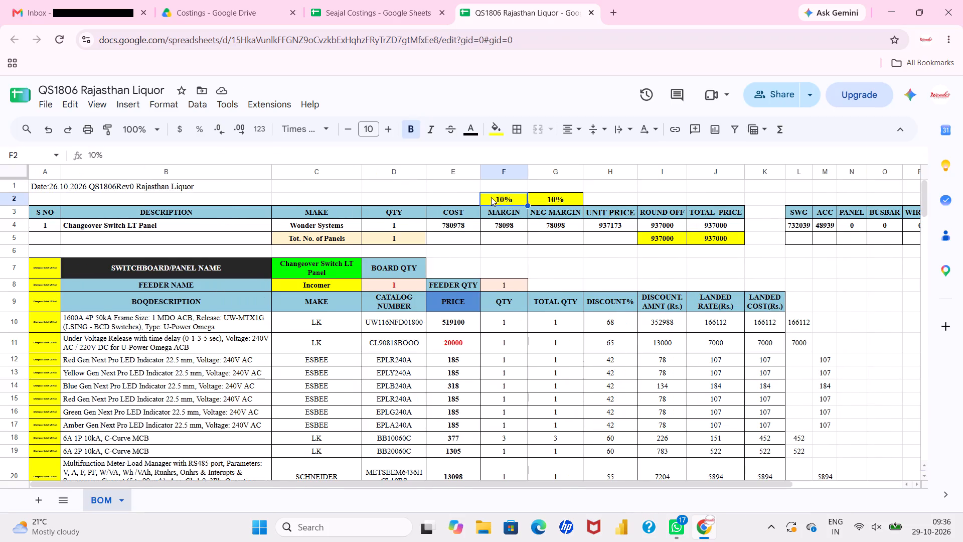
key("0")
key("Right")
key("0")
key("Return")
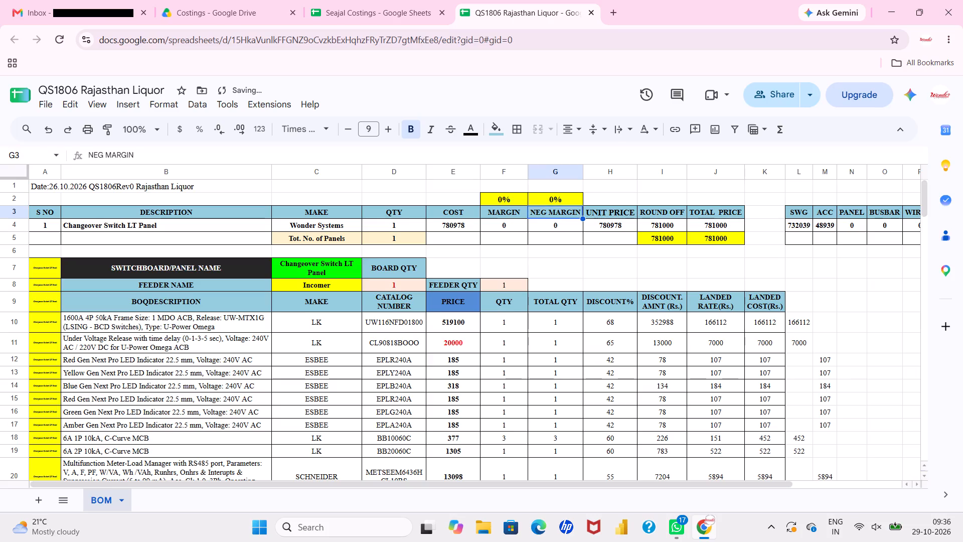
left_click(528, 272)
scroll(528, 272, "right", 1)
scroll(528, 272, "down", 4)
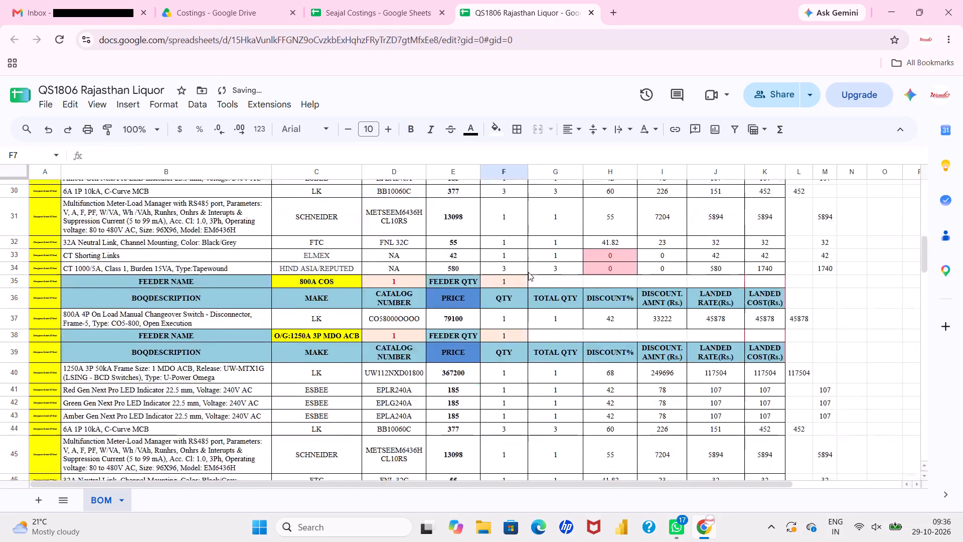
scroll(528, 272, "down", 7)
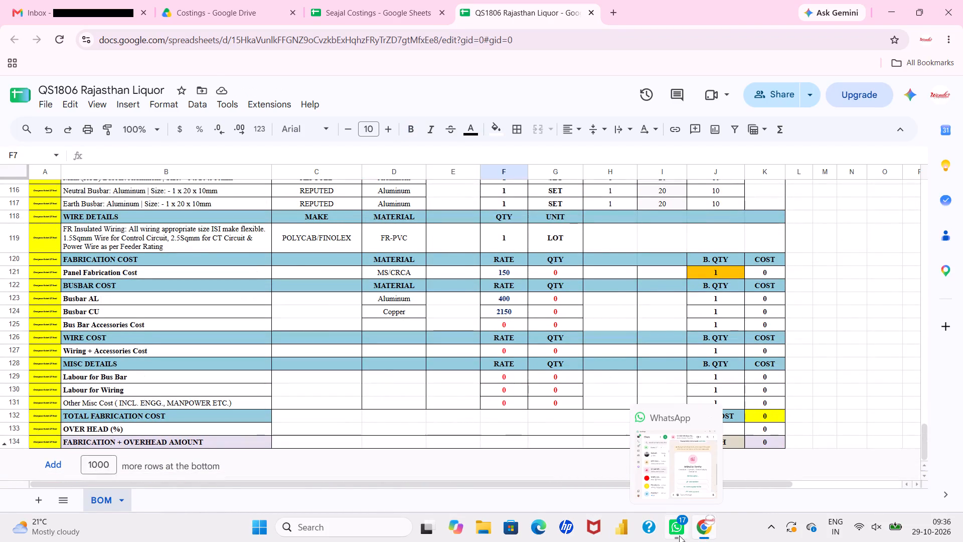
Switch to File Explorer and open the Costings folder on the desktop.
left_click(487, 534)
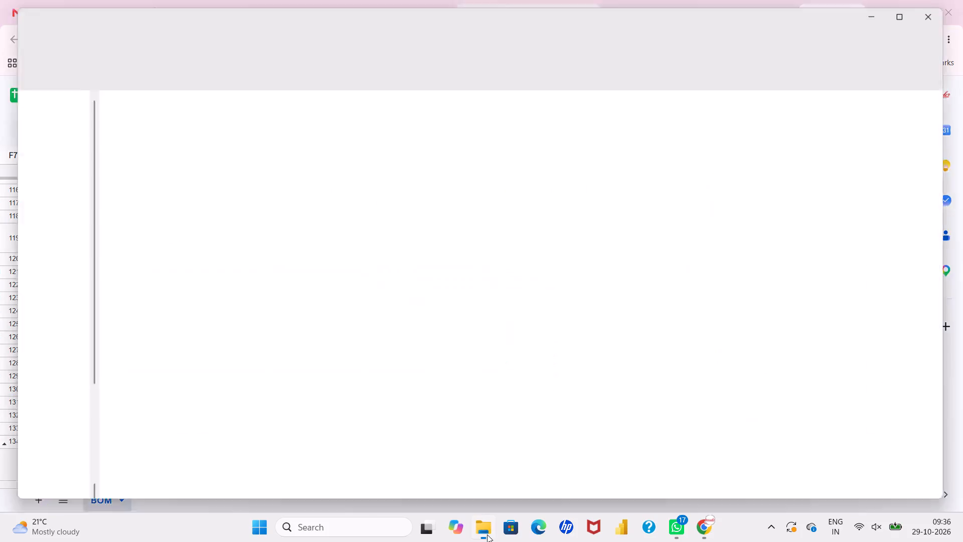
double_click(58, 443)
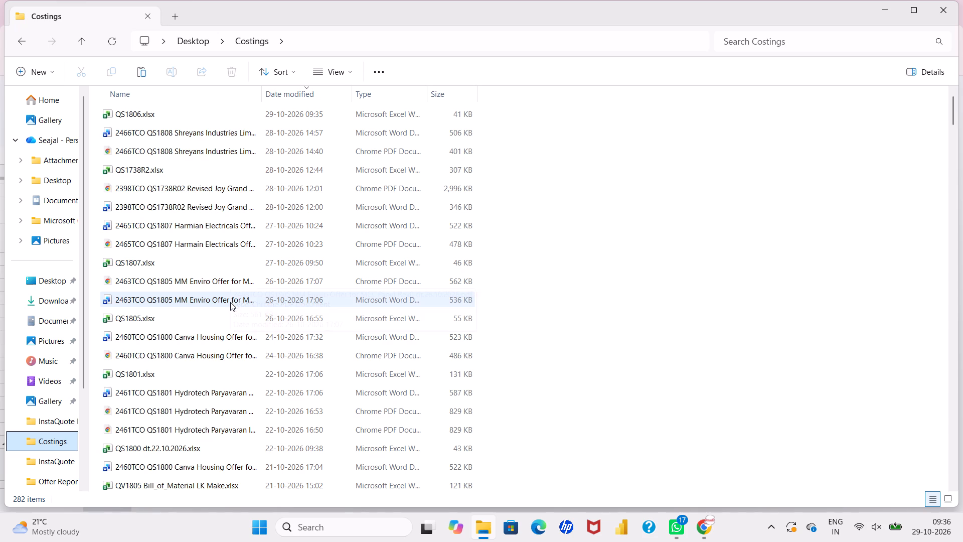
Open the Canva Housing LT Panels Rev1 offer dated 24.10.2026 in Word and change its document number to WSIPL/S/QS1806/26-27/REV0.
double_click(236, 337)
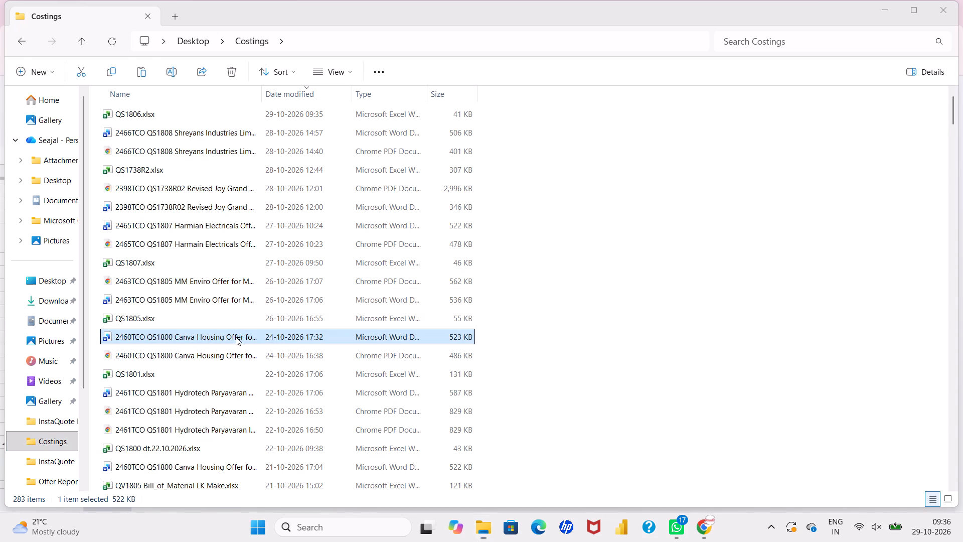
left_click(411, 240)
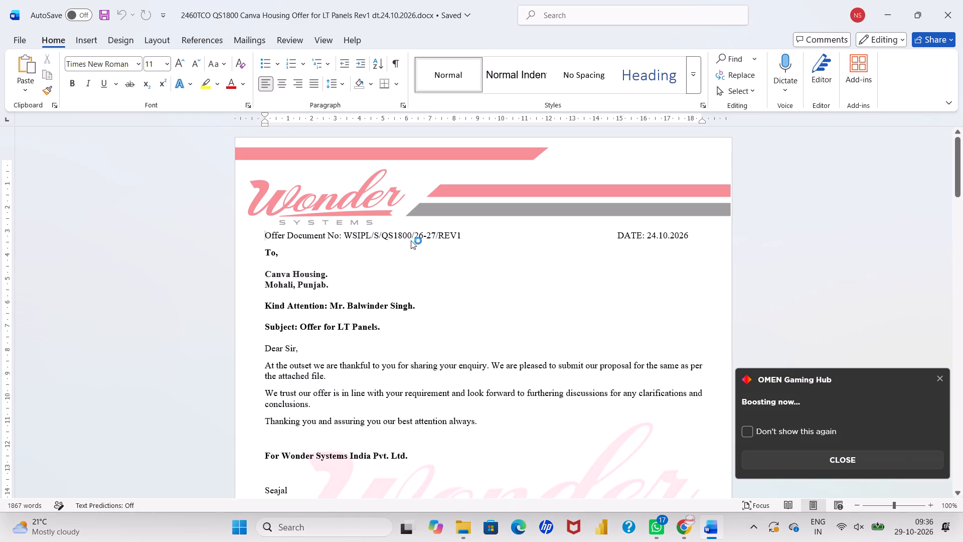
key("BackSpace")
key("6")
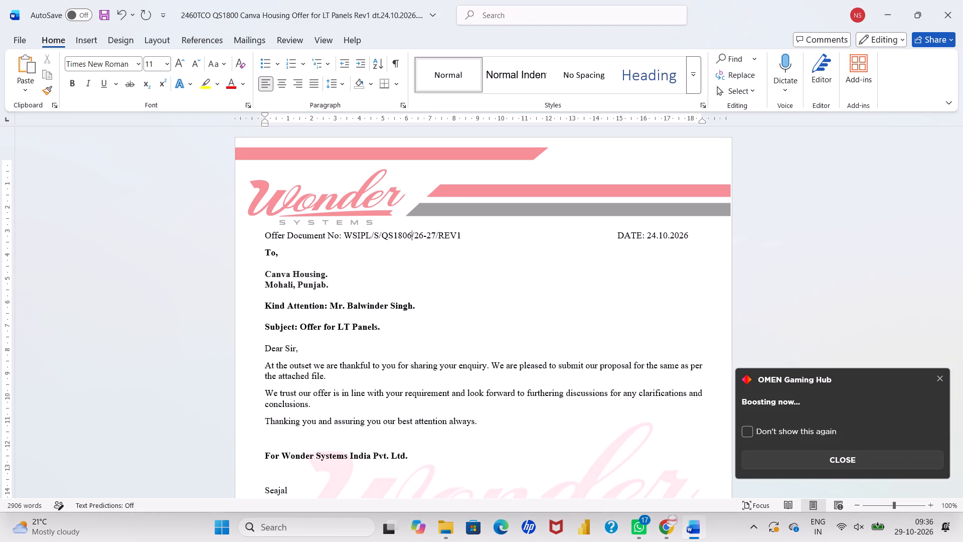
left_click(457, 238)
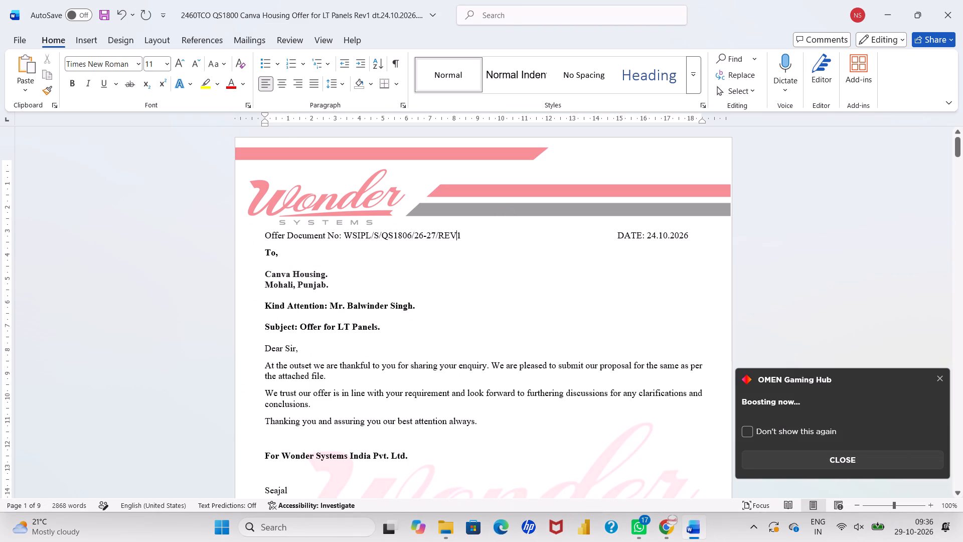
key("Delete")
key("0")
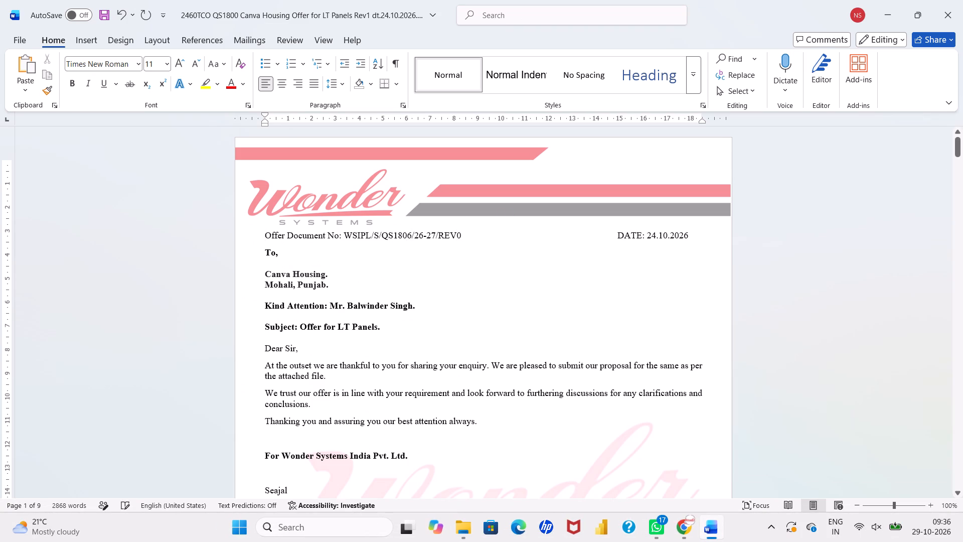